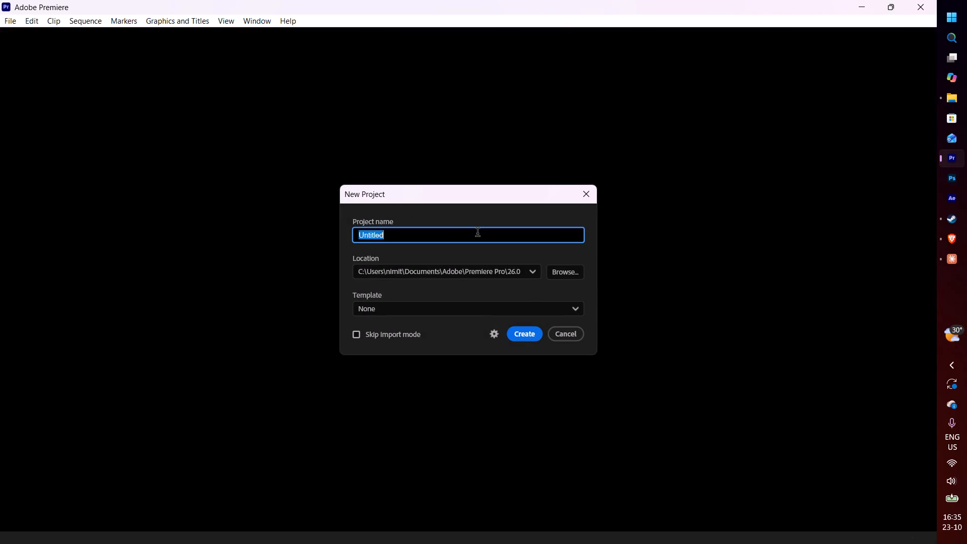
left_click(536, 309)
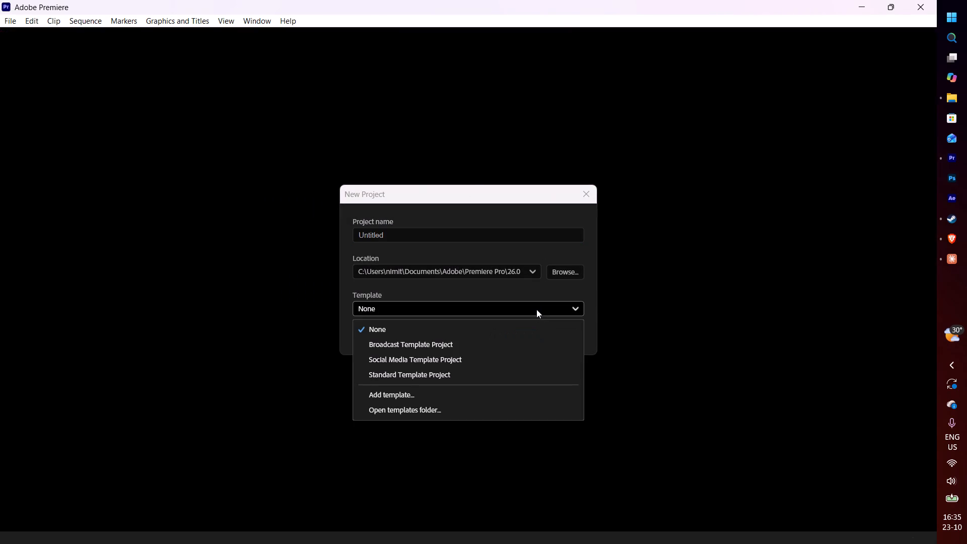
left_click(536, 309)
left_click(435, 273)
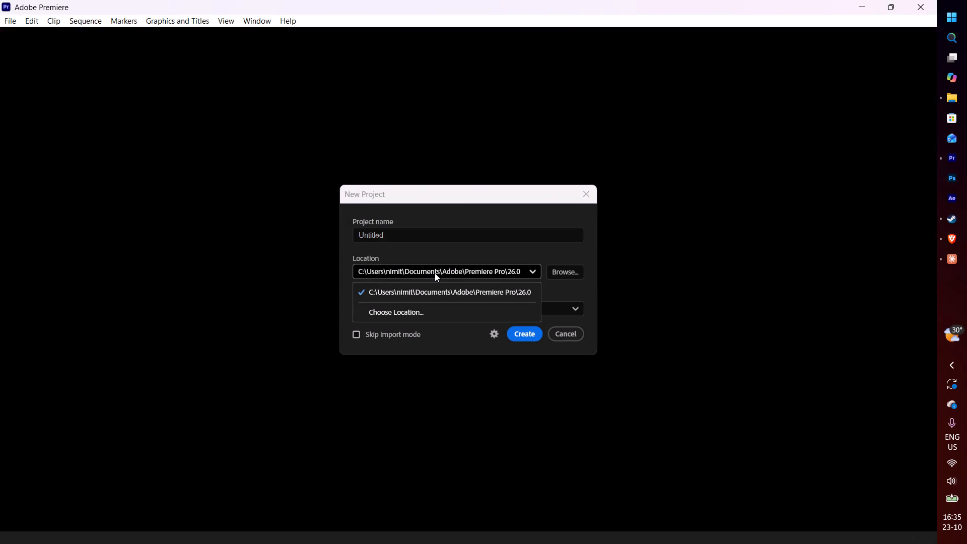
left_click(435, 273)
left_click(435, 234)
key("BackSpace")
key("BackSpace")
key("BackSpace")
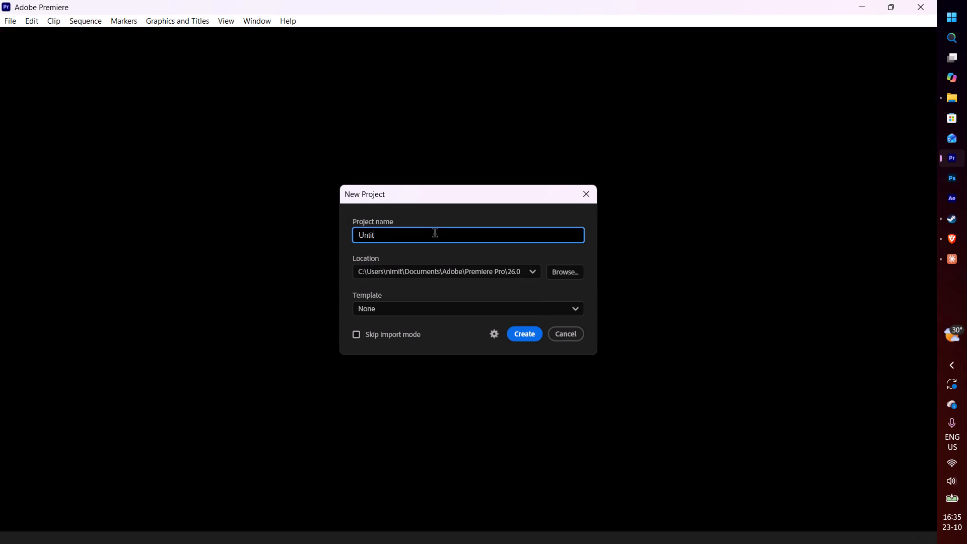
key("BackSpace")
key("BackSpace")
key("BackSpace")
key("BackSpace")
key("BackSpace")
key("BackSpace")
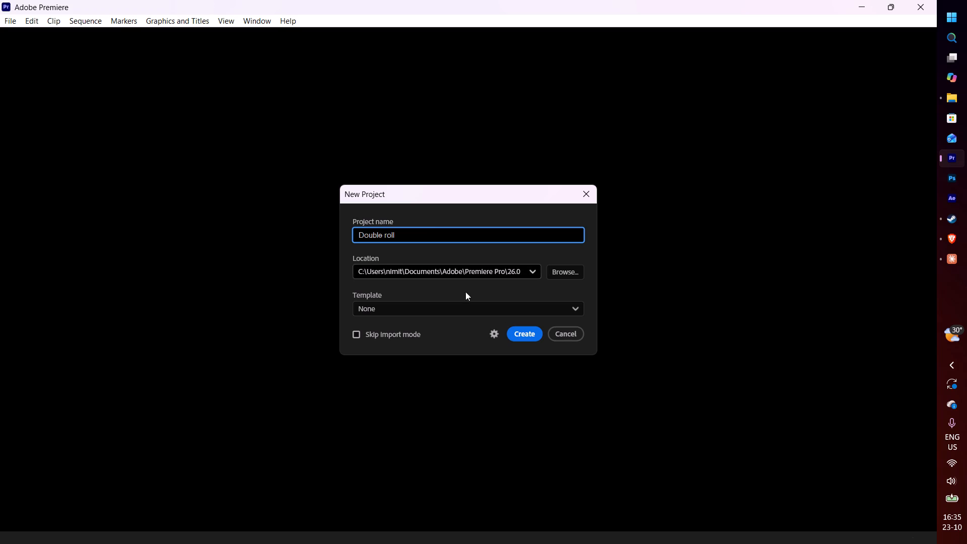
left_click(520, 332)
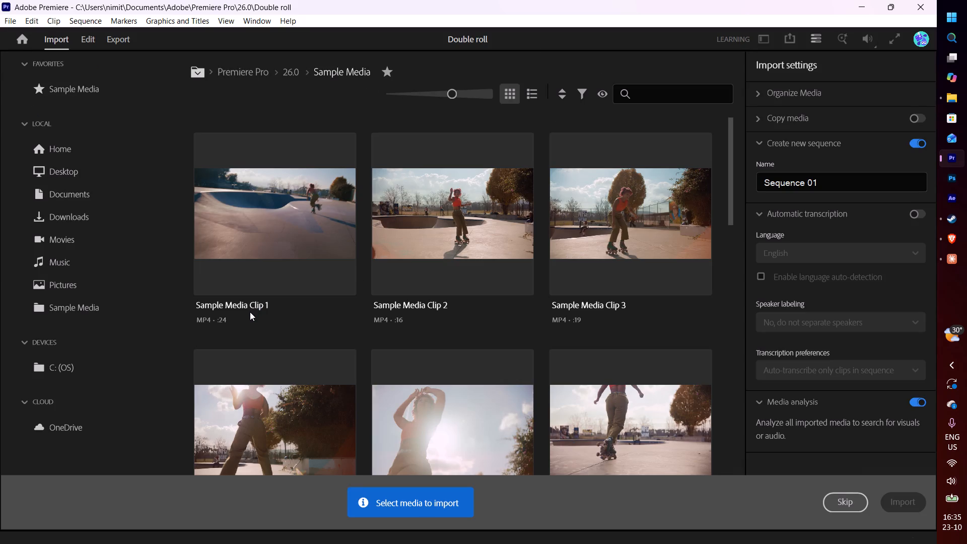
left_click(844, 509)
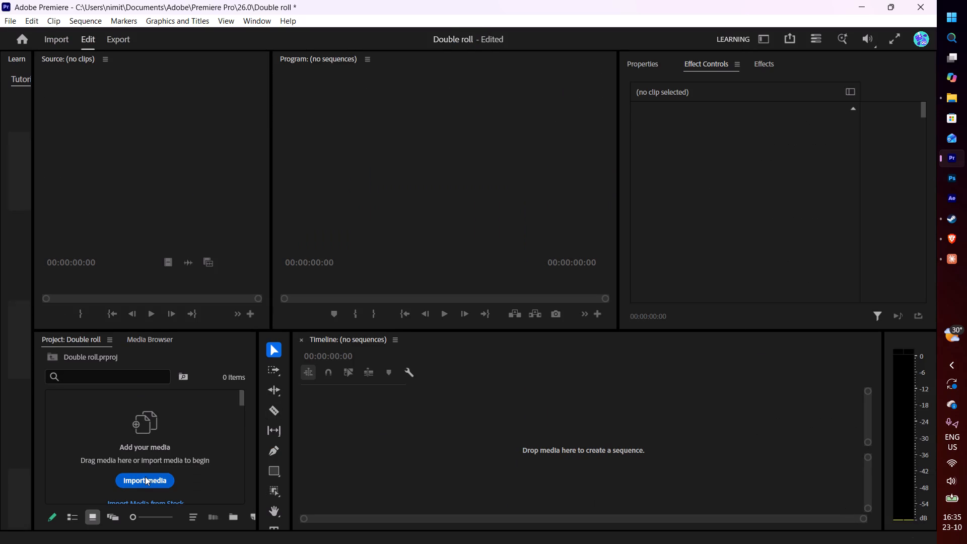
Import IMG_5669.MOV, IMG_5670.MOV and IMG_5671.MOV from the edit folder in Downloads into the project.
left_click(145, 477)
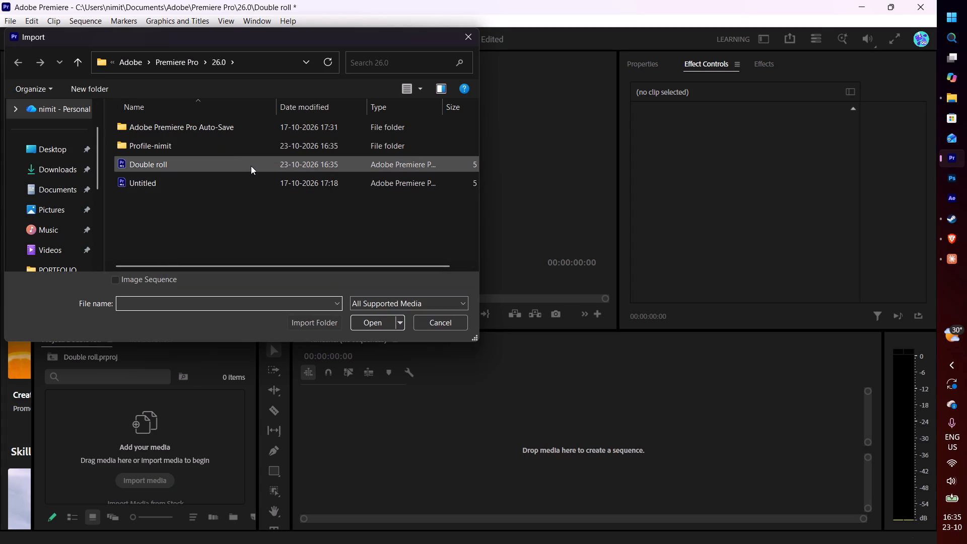
left_click(66, 169)
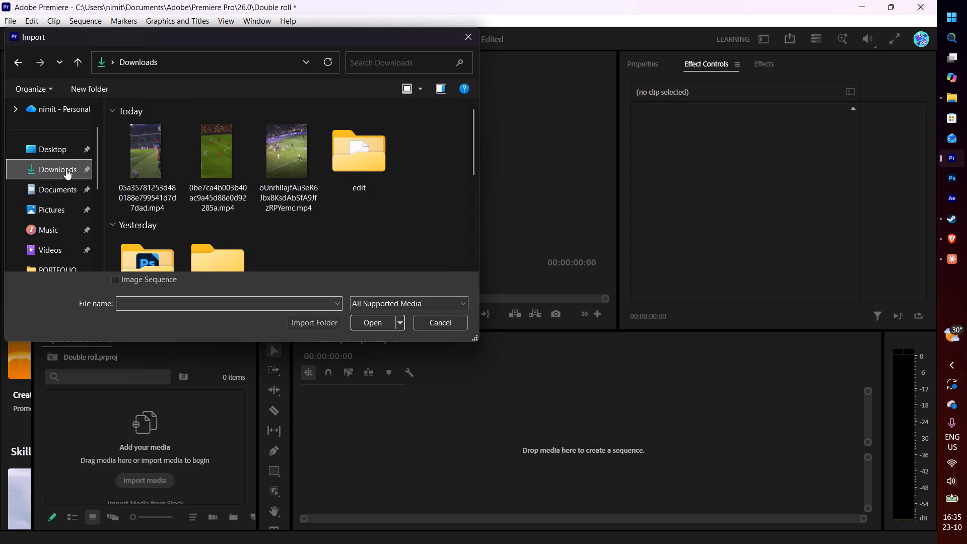
scroll(243, 249, "down", 2)
scroll(250, 226, "up", 2)
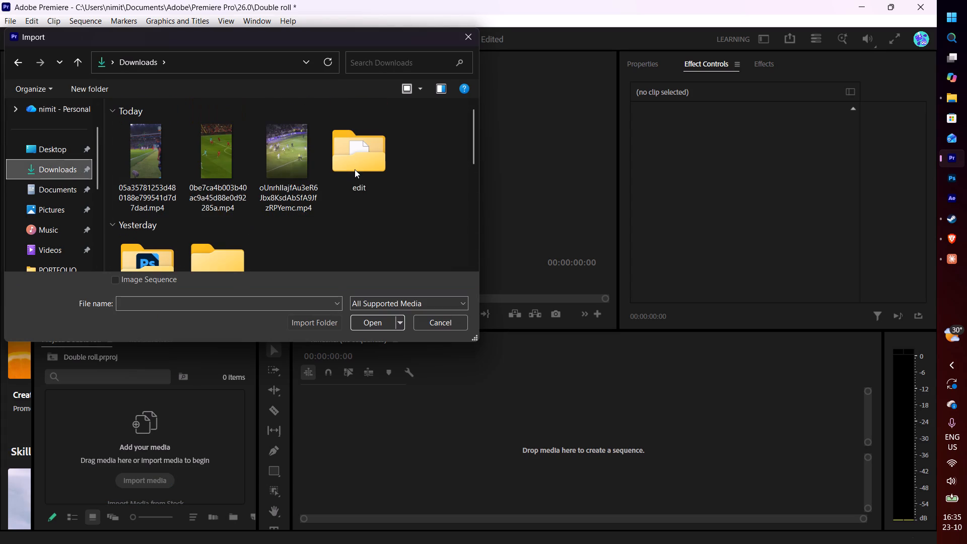
double_click(355, 169)
left_click(179, 148)
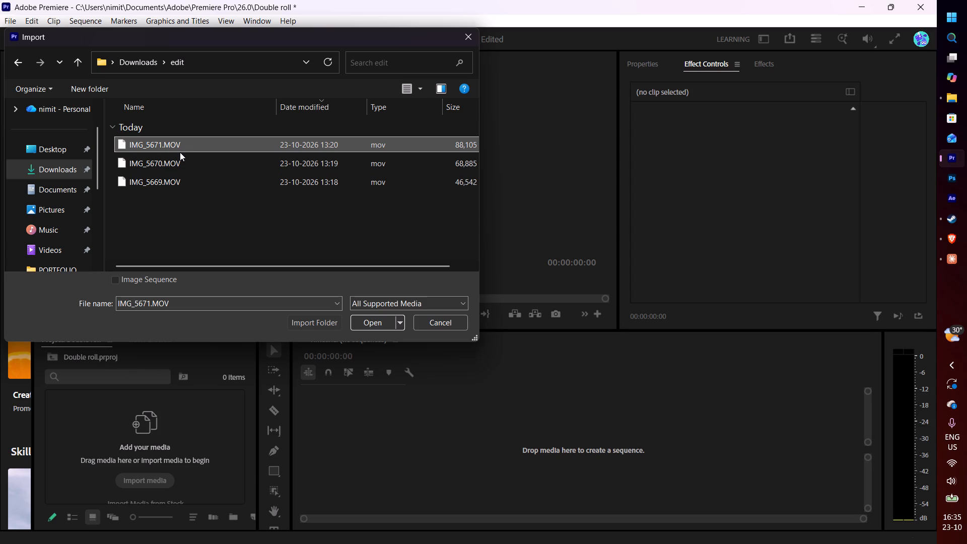
left_click(183, 161, "shift")
left_click(186, 172, "shift")
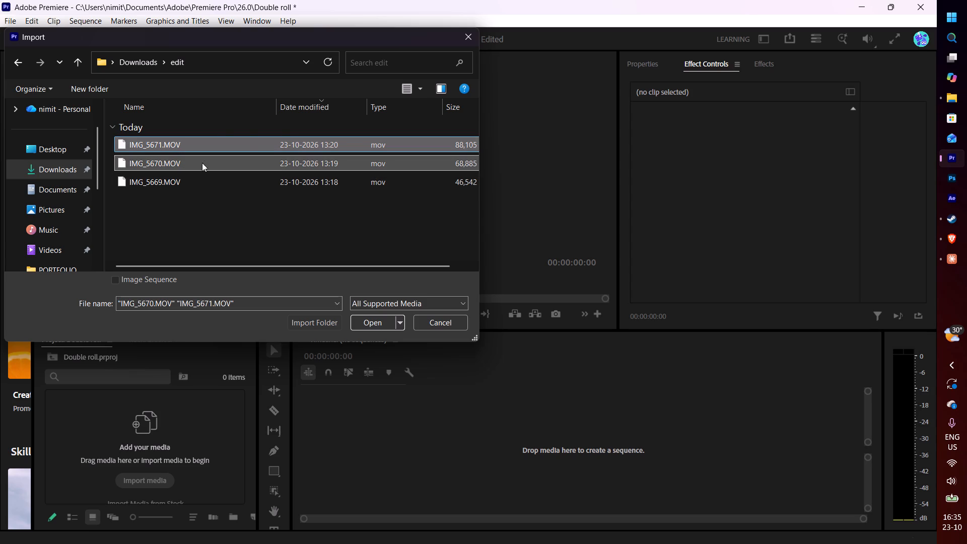
left_click_drag(208, 160, 194, 232)
left_click(213, 182, "shift")
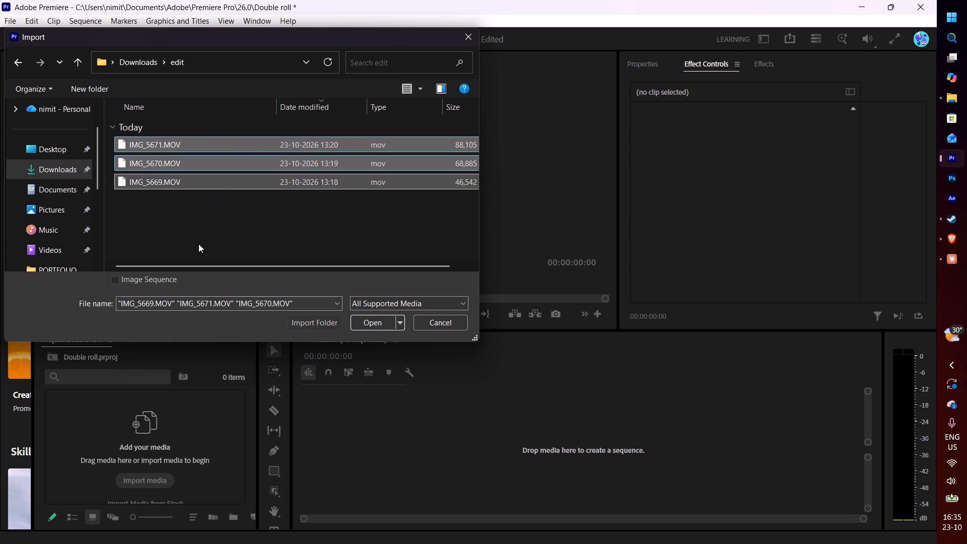
left_click(375, 323)
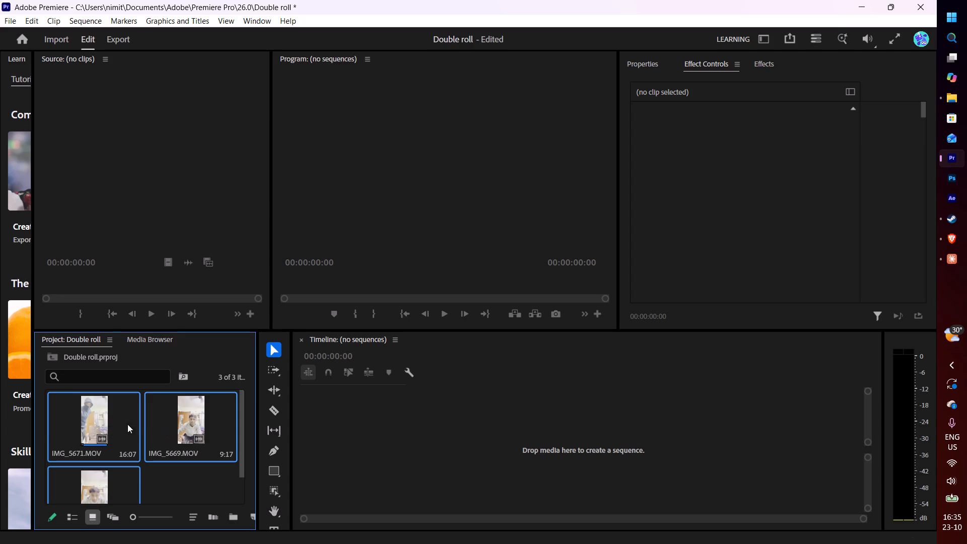
Preview source clip IMG_5669.MOV and mark its In point at 00:00:01:10.
left_click_drag(183, 429, 204, 432)
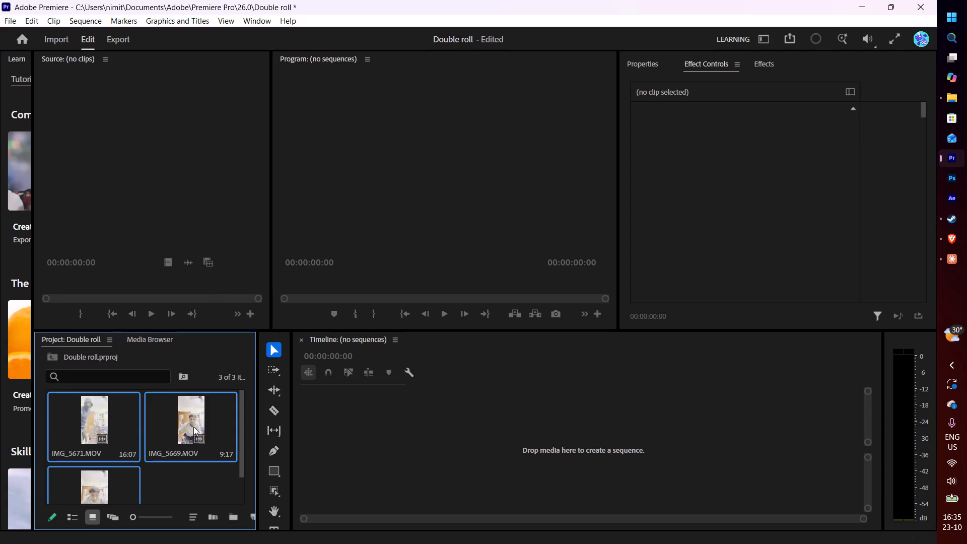
double_click(189, 423)
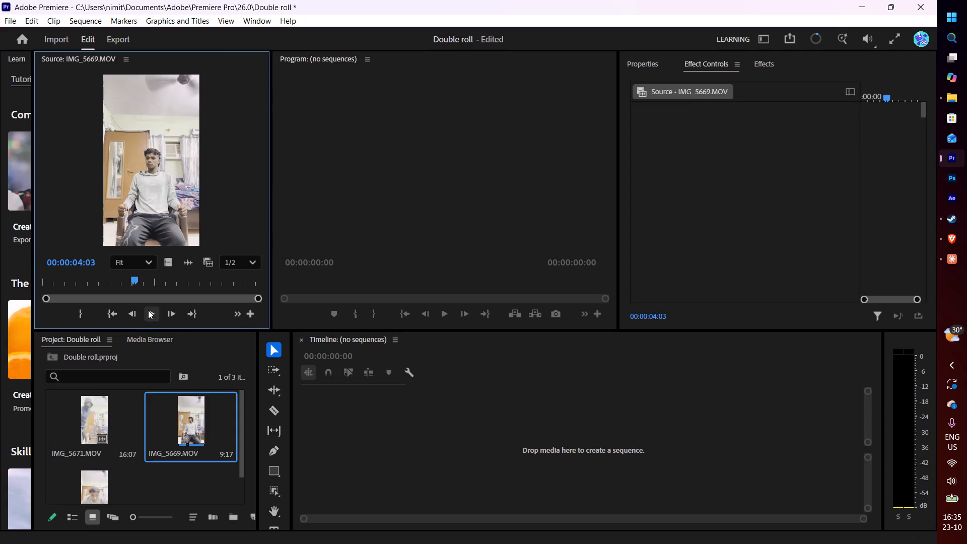
left_click(148, 310)
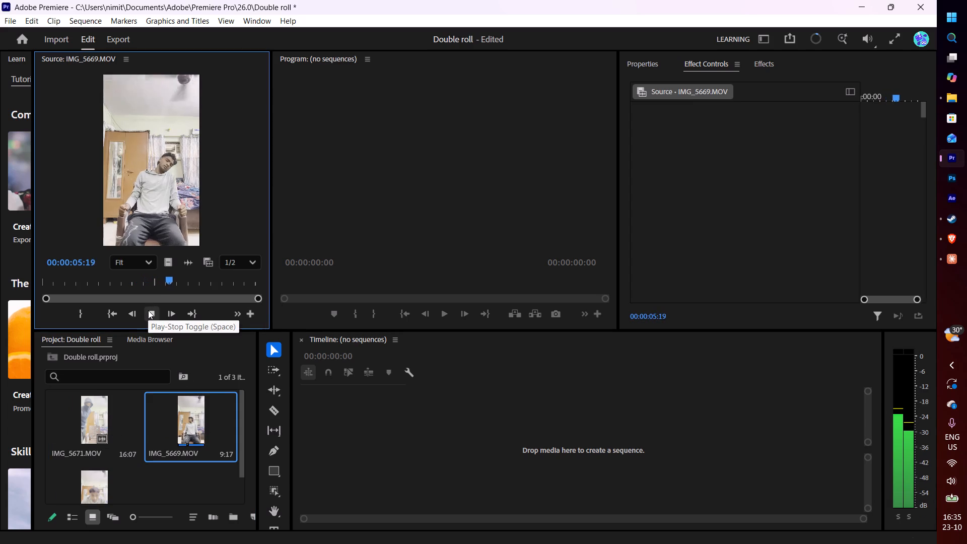
left_click_drag(207, 278, 0, 286)
left_click(154, 310)
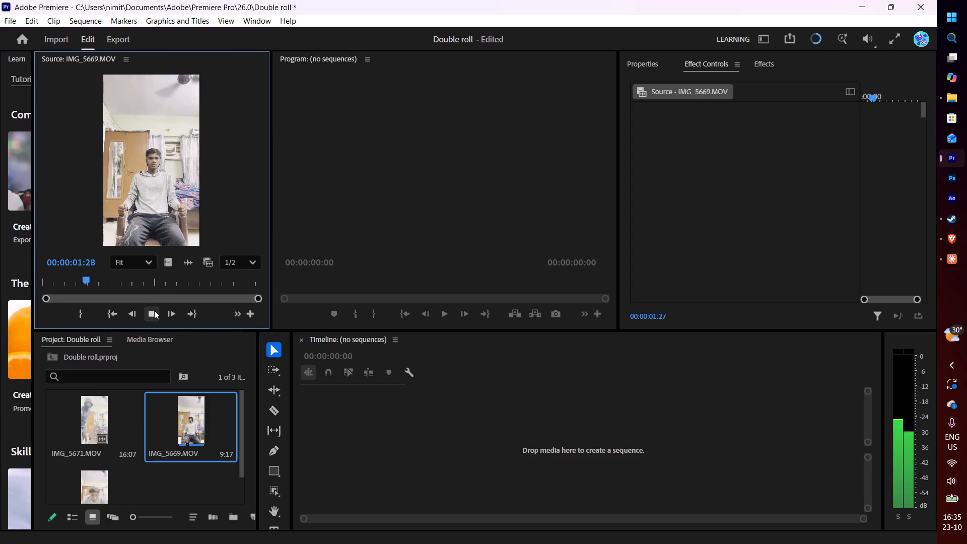
left_click(154, 310)
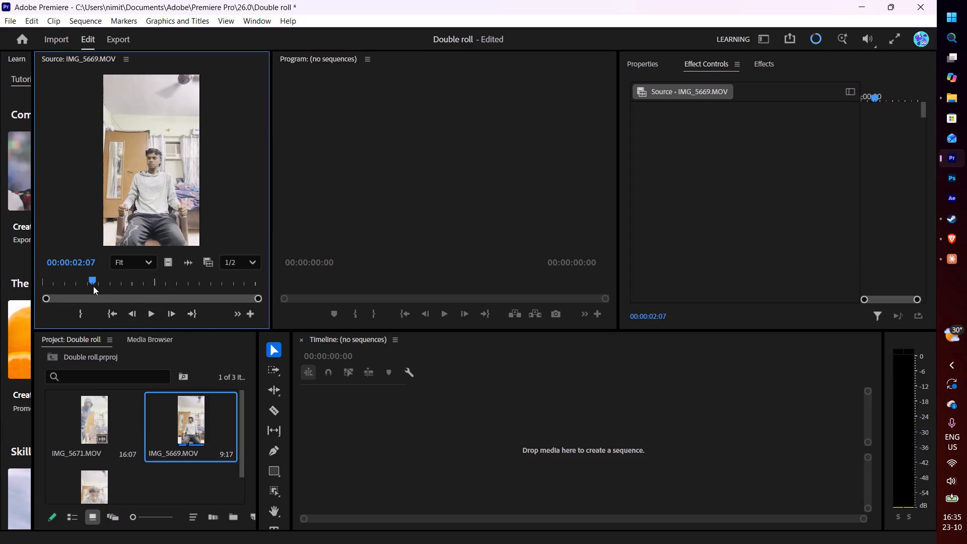
left_click_drag(93, 281, 86, 281)
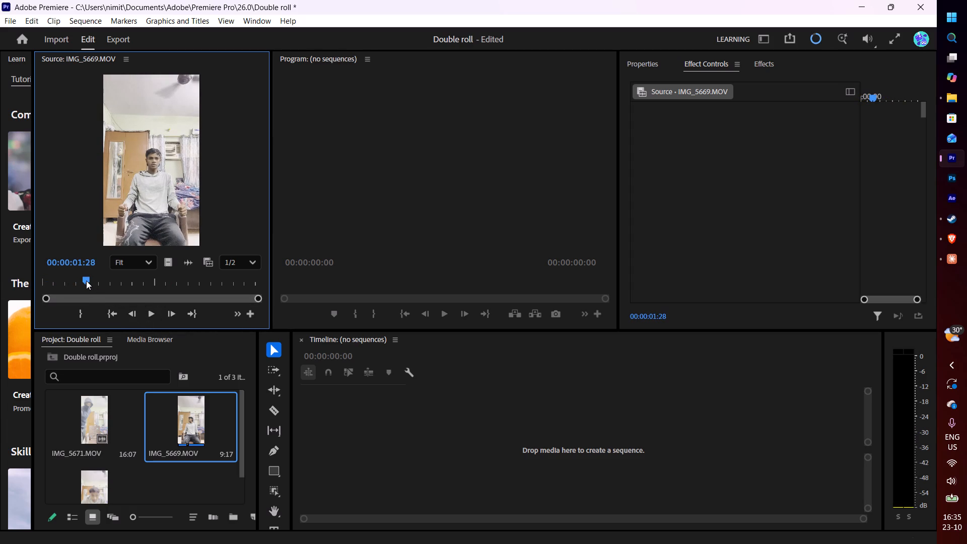
left_click_drag(86, 281, 78, 284)
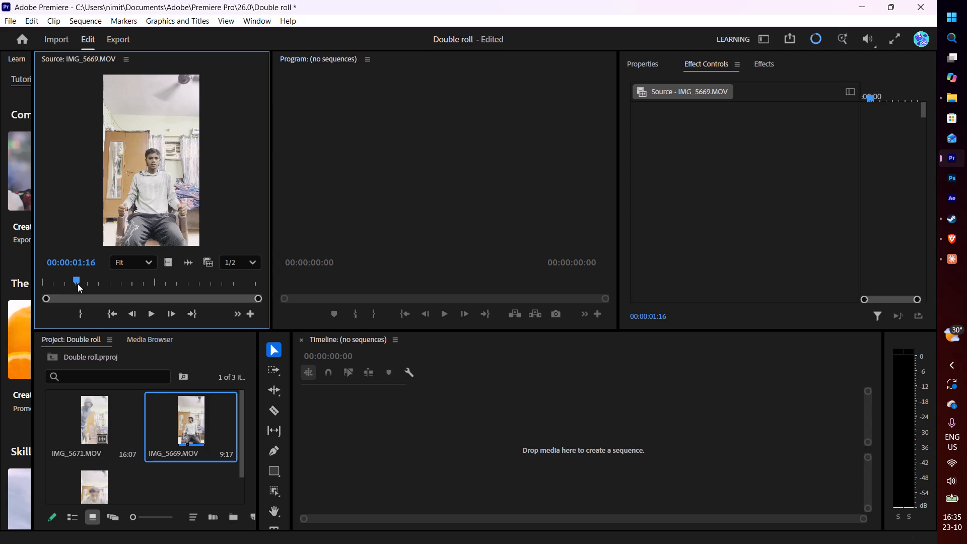
left_click_drag(78, 284, 63, 287)
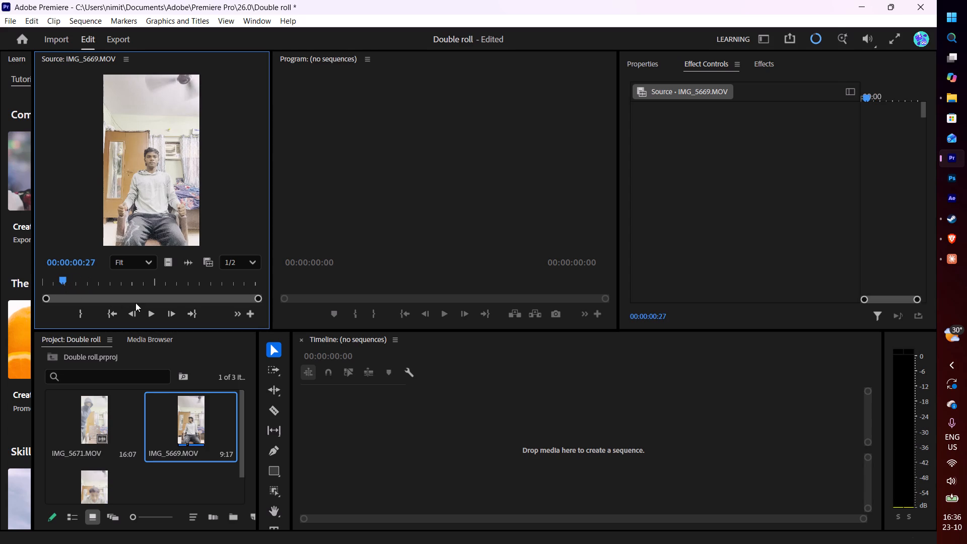
left_click(148, 308)
left_click(148, 308)
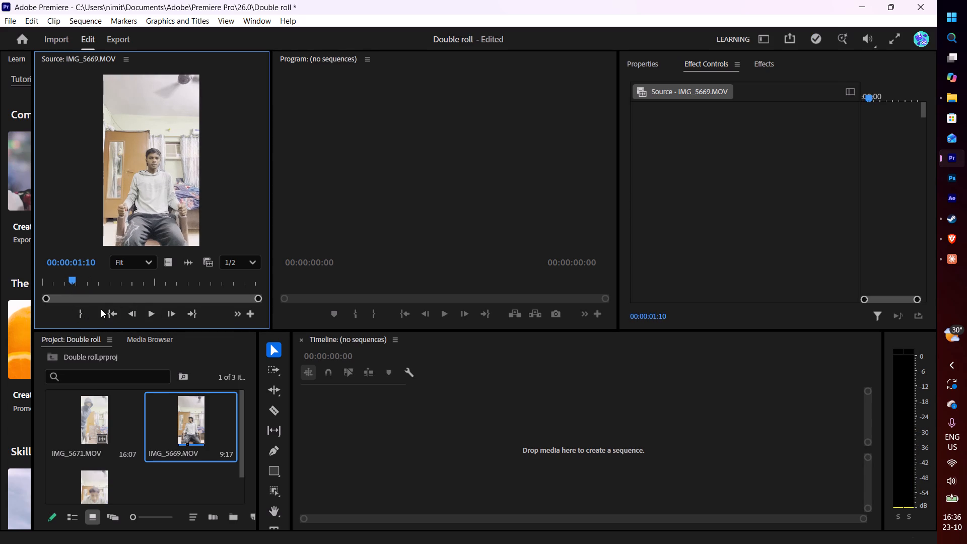
key("i")
Play IMG_5669.MOV onward and mark its Out point, leaving a marked range of 6:11.
left_click(159, 312)
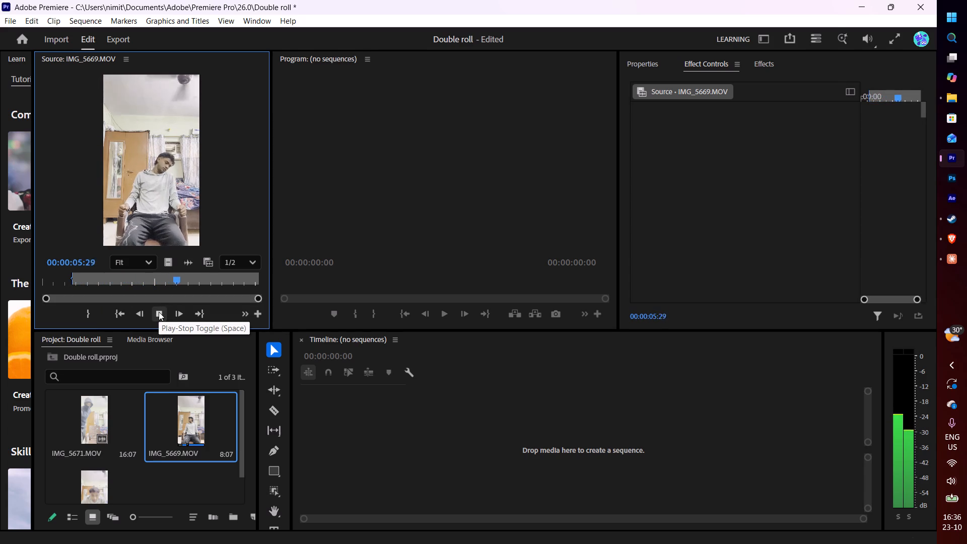
key("o")
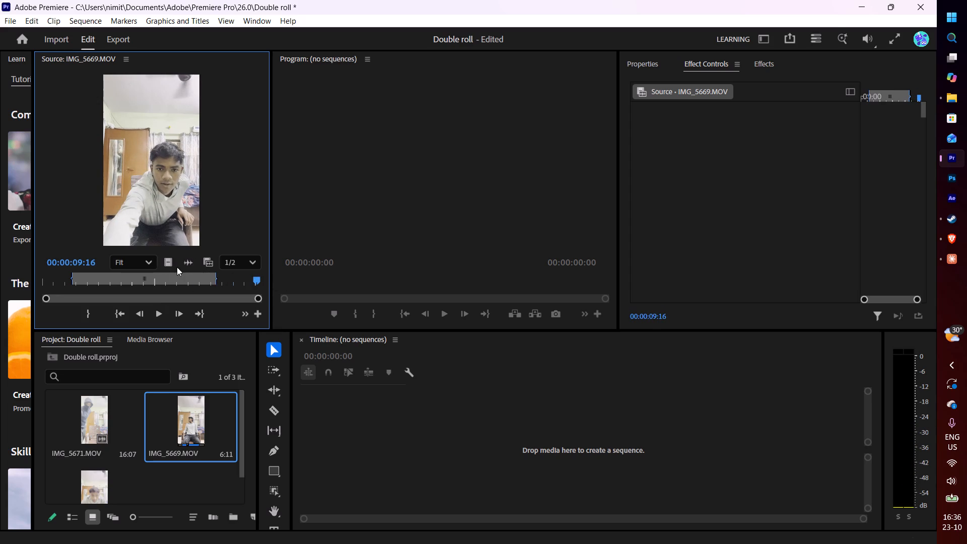
Place only the video of the marked IMG_5669.MOV range in the empty timeline as a new sequence.
left_click_drag(174, 265, 312, 443)
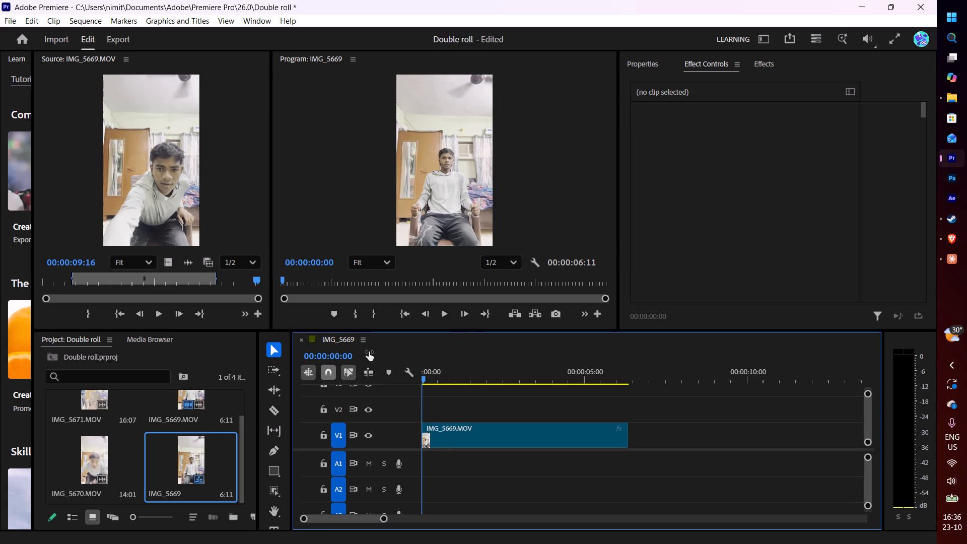
Play the sequence from the start to review the placed IMG_5669.MOV section.
left_click(446, 315)
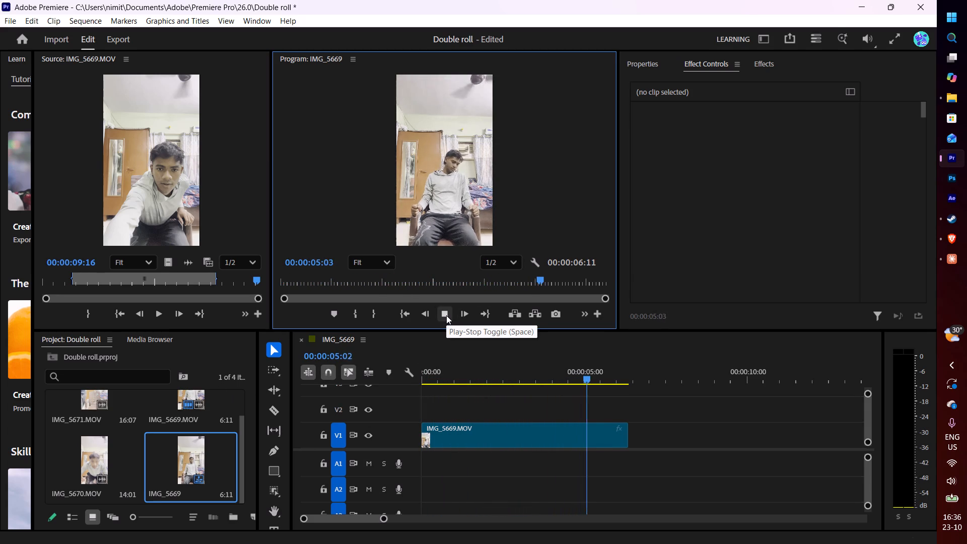
left_click(446, 315)
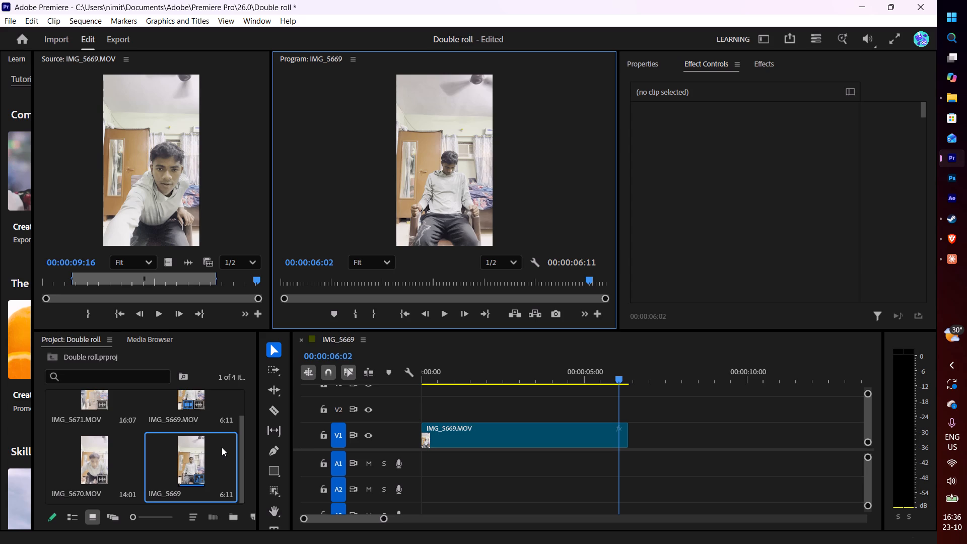
Examine the IMG_5669.MOV timeline clip's Opacity, Blend Mode and Motion settings for masking options, with the Object Mask tool active.
scroll(143, 442, "up", 3)
left_click(95, 425)
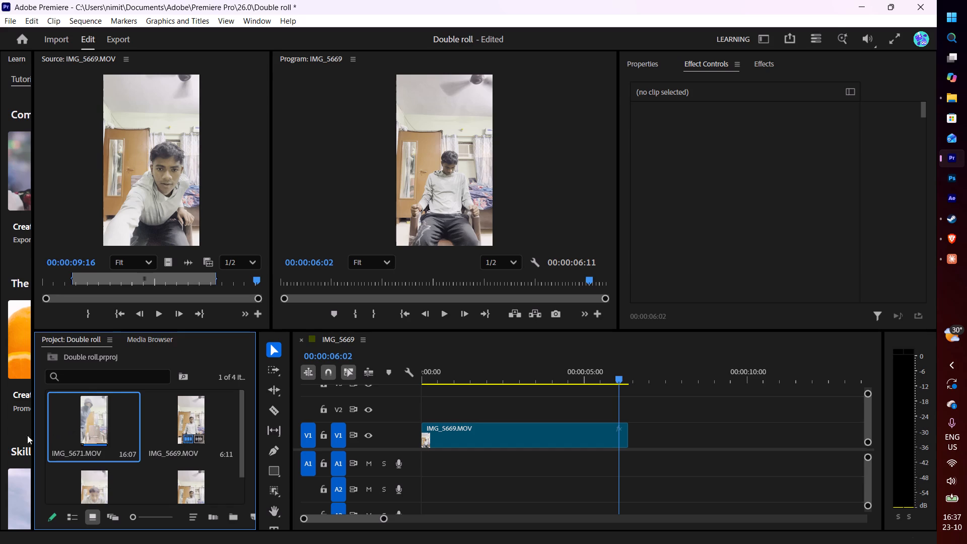
left_click(464, 439)
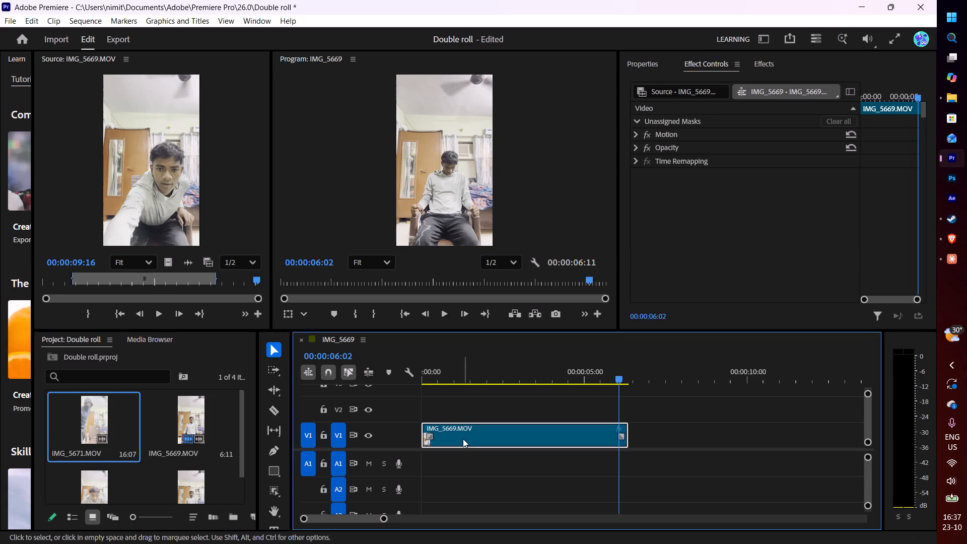
left_click(638, 144)
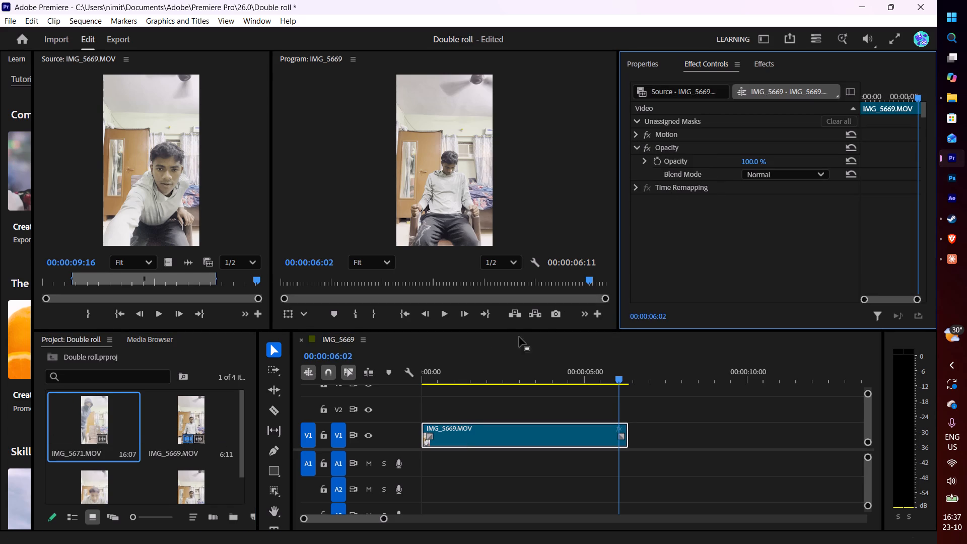
left_click(650, 145)
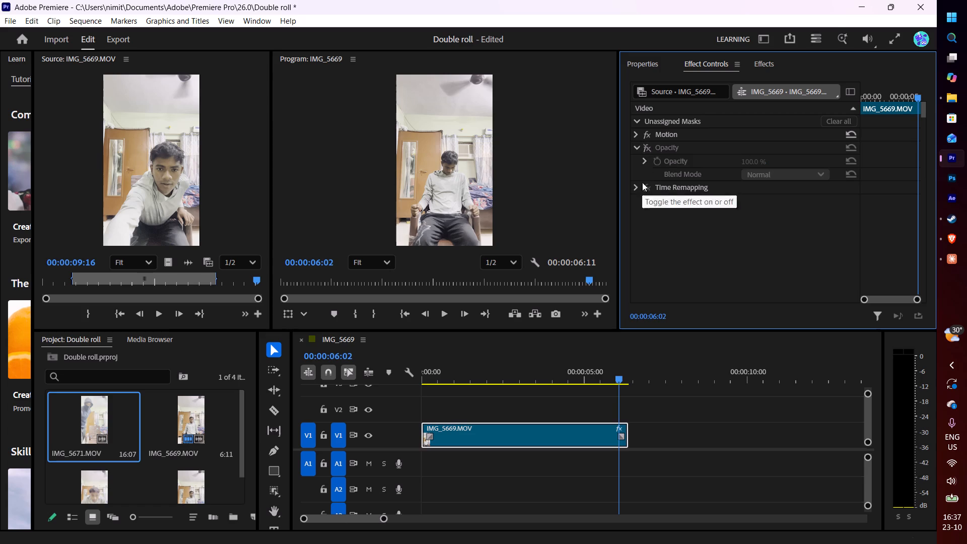
left_click(649, 150)
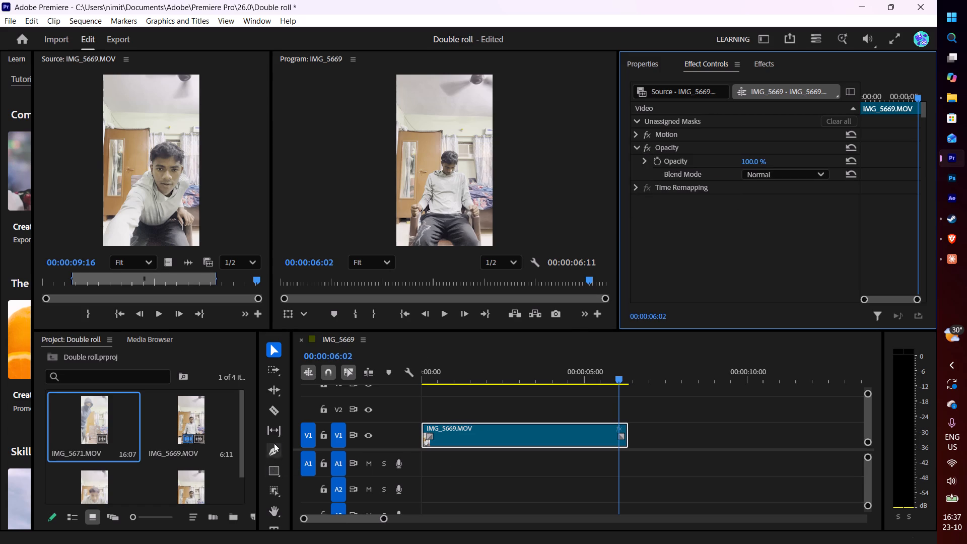
left_click(277, 488)
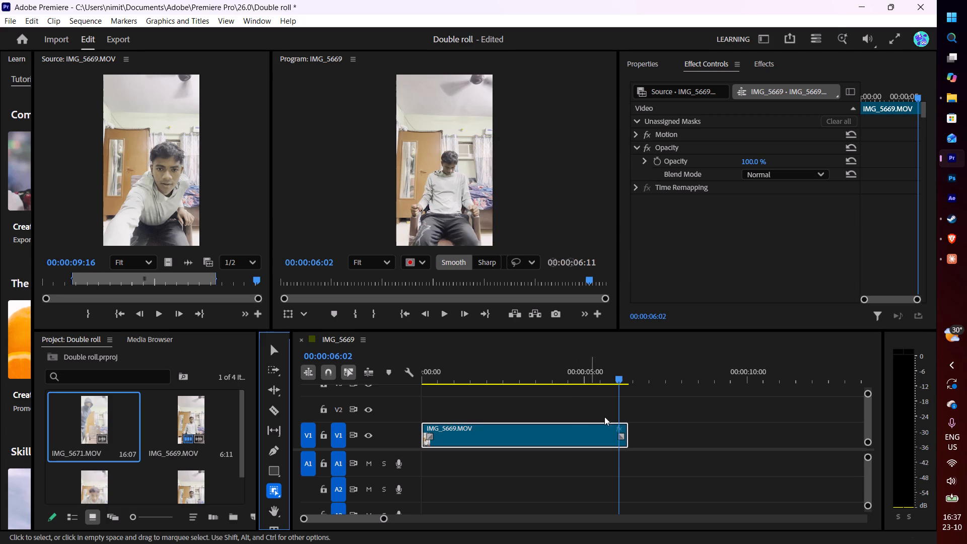
left_click(654, 431)
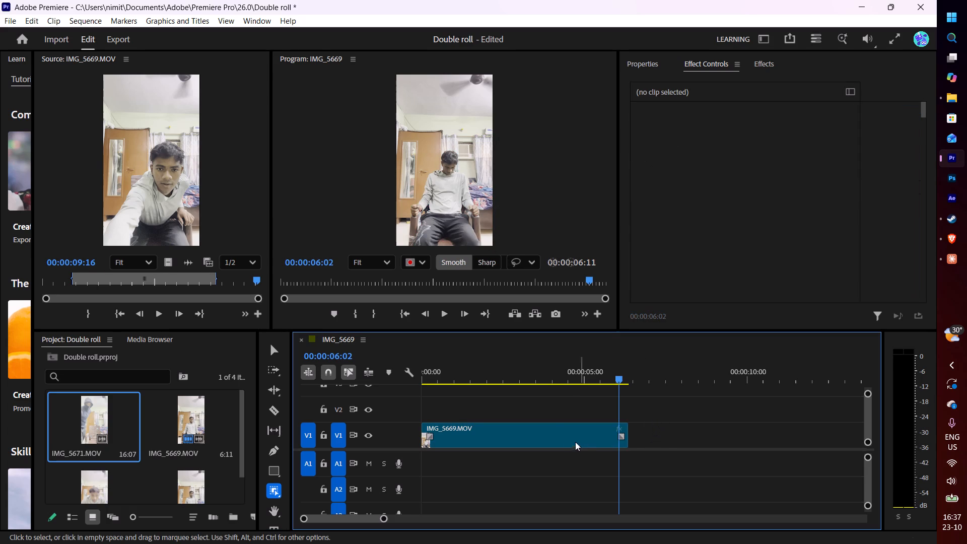
left_click(555, 424)
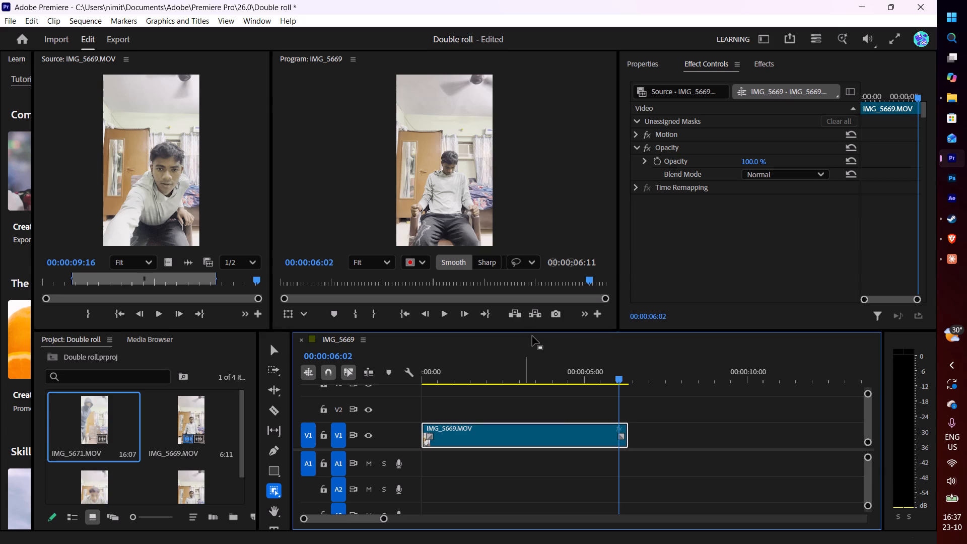
left_click(643, 160)
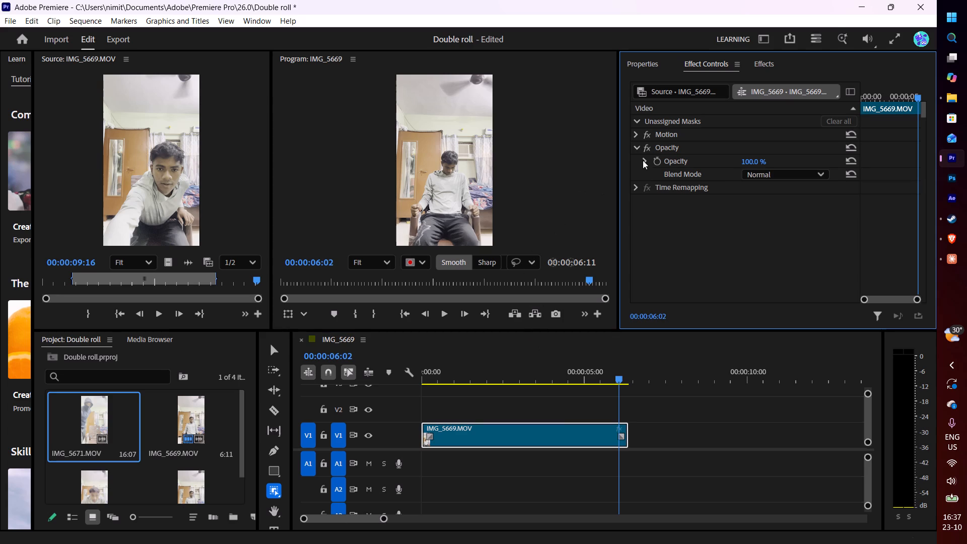
left_click(643, 160)
left_click(818, 173)
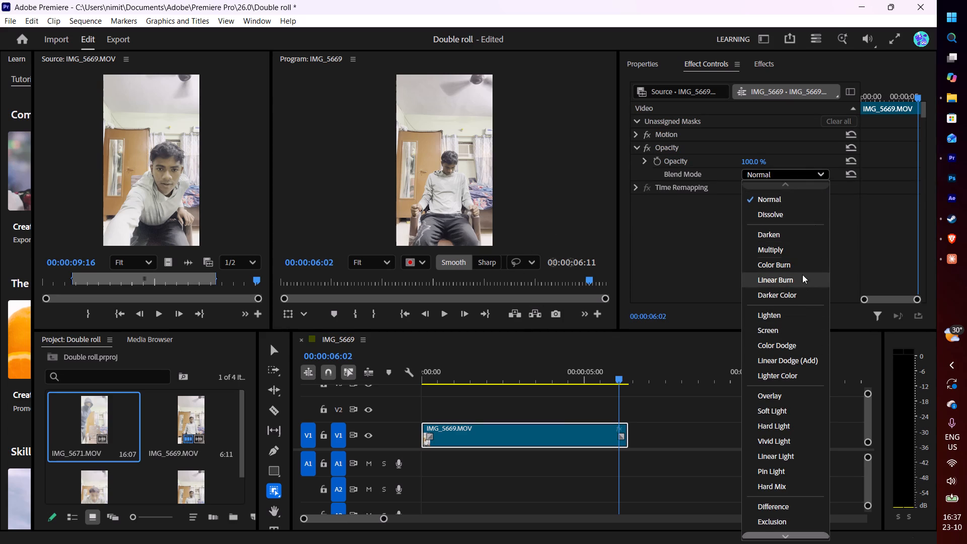
left_click(806, 171)
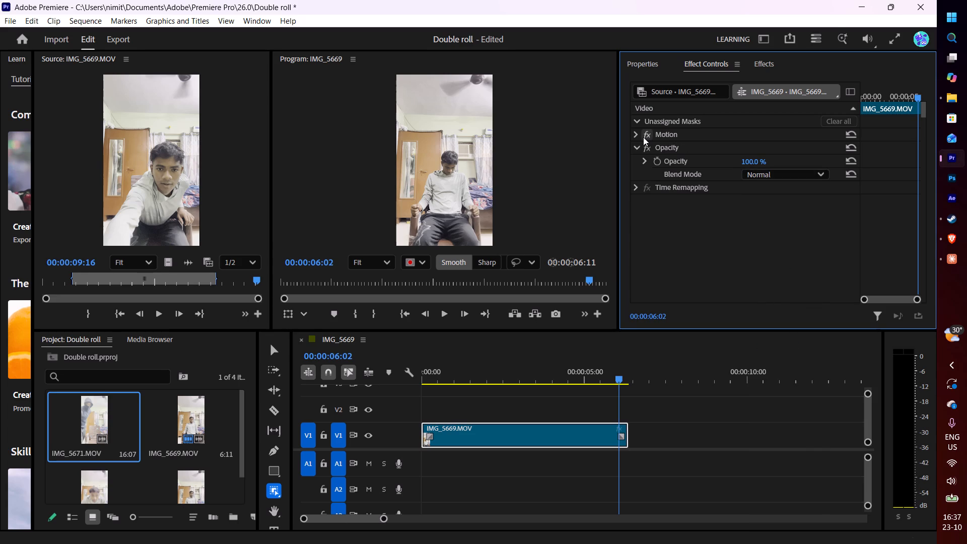
left_click(635, 134)
scroll(701, 190, "down", 3)
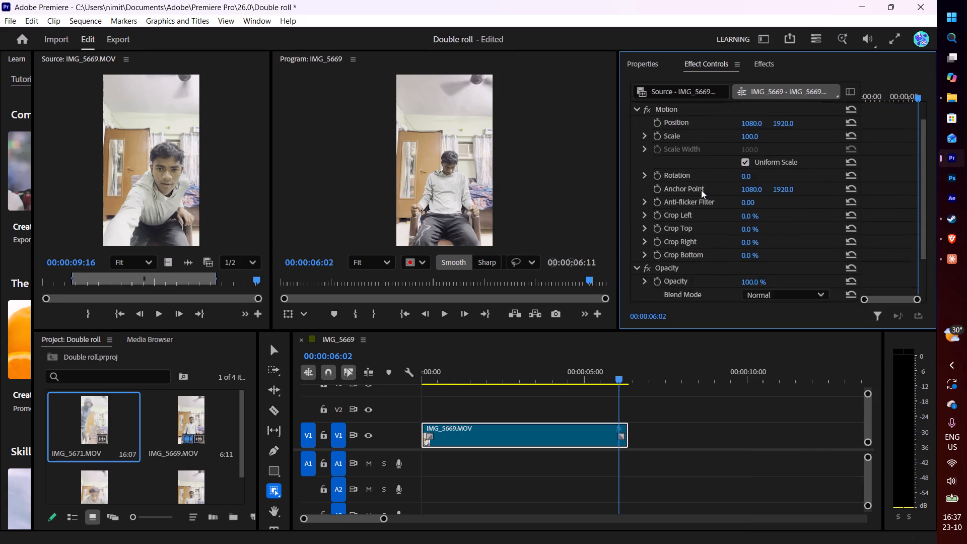
scroll(701, 190, "down", 2)
scroll(701, 190, "up", 5)
left_click(635, 132)
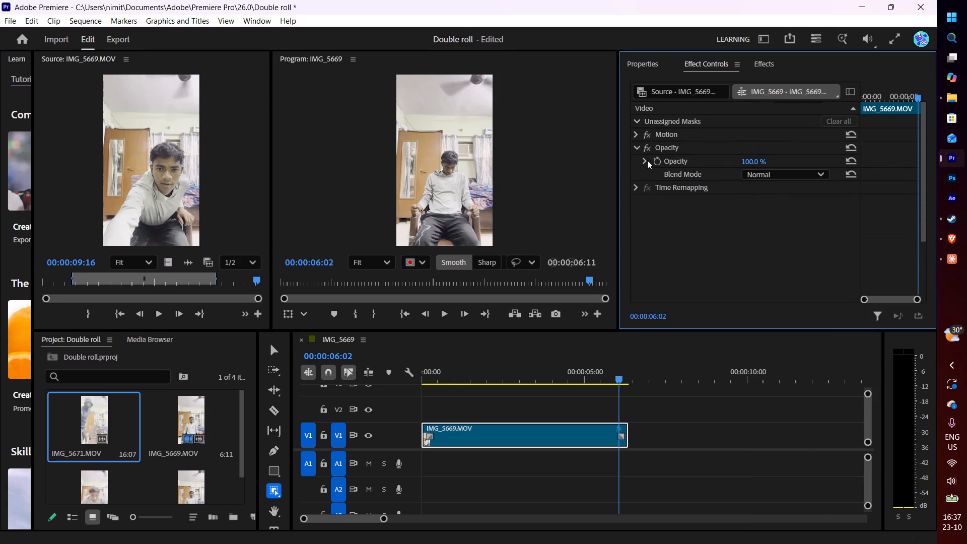
left_click(641, 158)
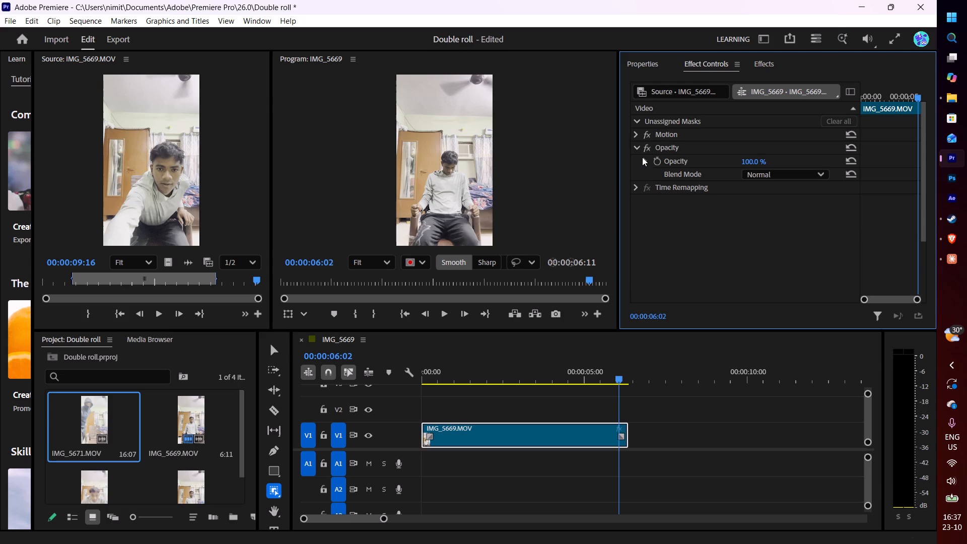
left_click(636, 147)
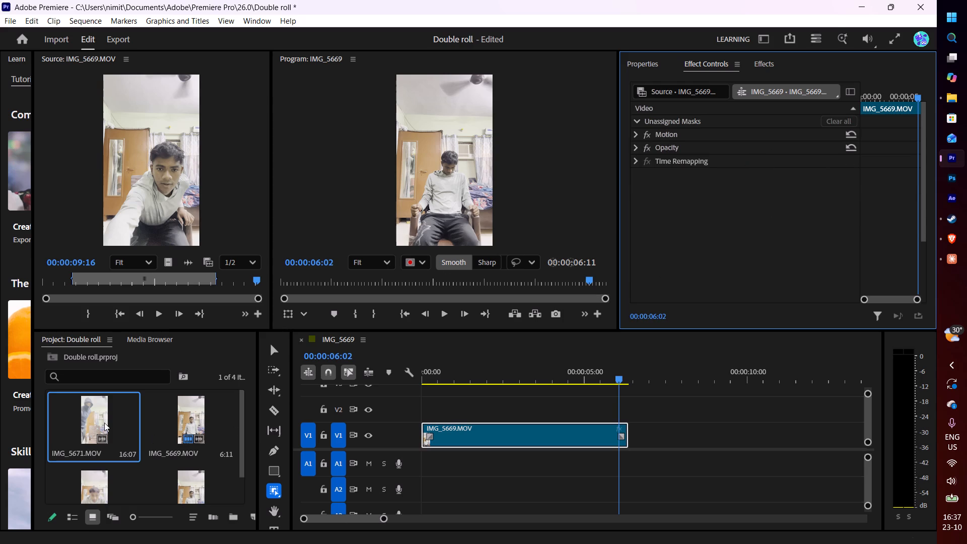
Open IMG_5671.MOV as the source clip and preview it from the beginning to about 00:00:06:09.
left_click(97, 421)
double_click(97, 421)
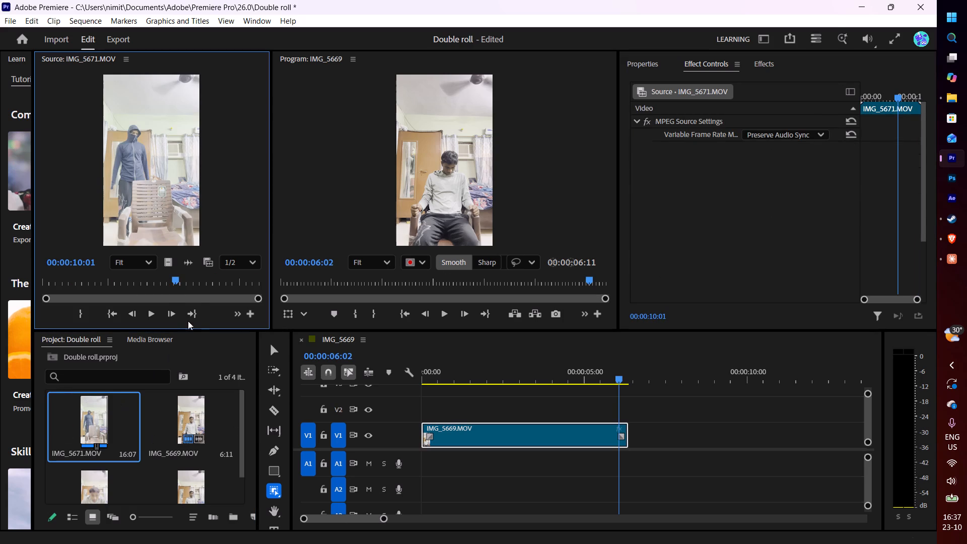
left_click_drag(176, 283, 0, 298)
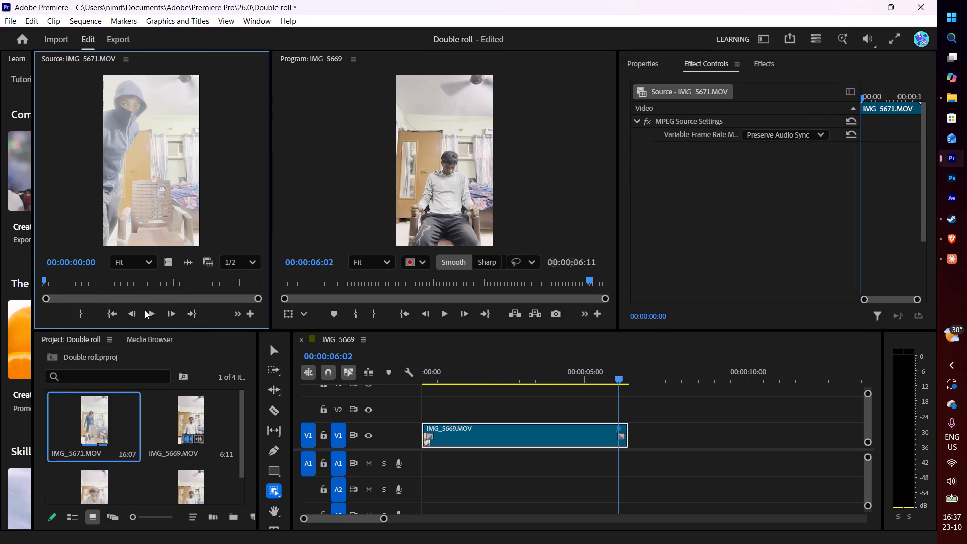
left_click(148, 314)
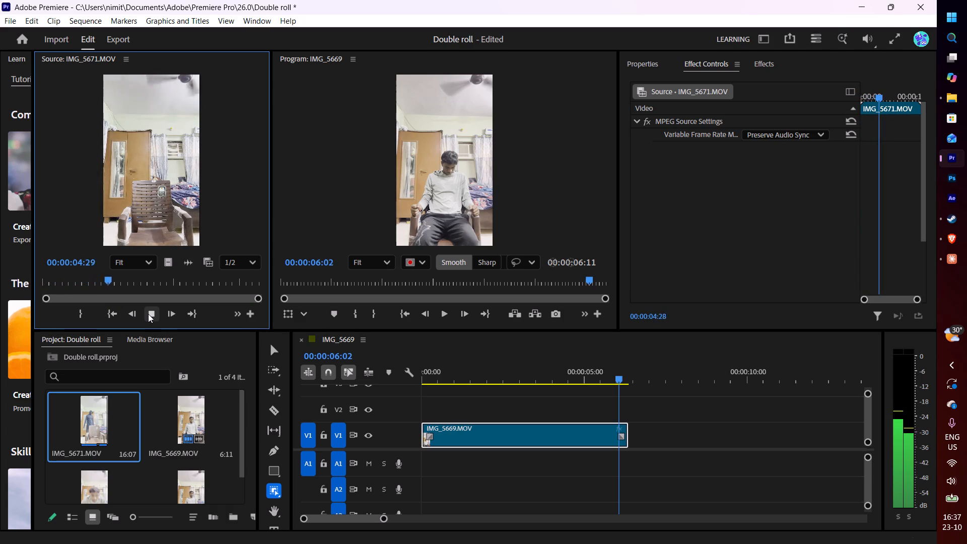
left_click(148, 314)
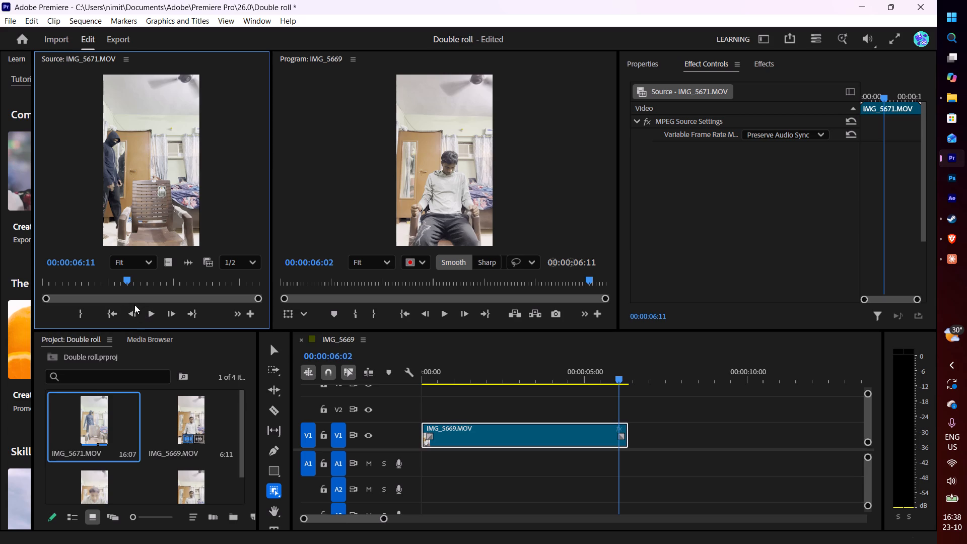
left_click(127, 277)
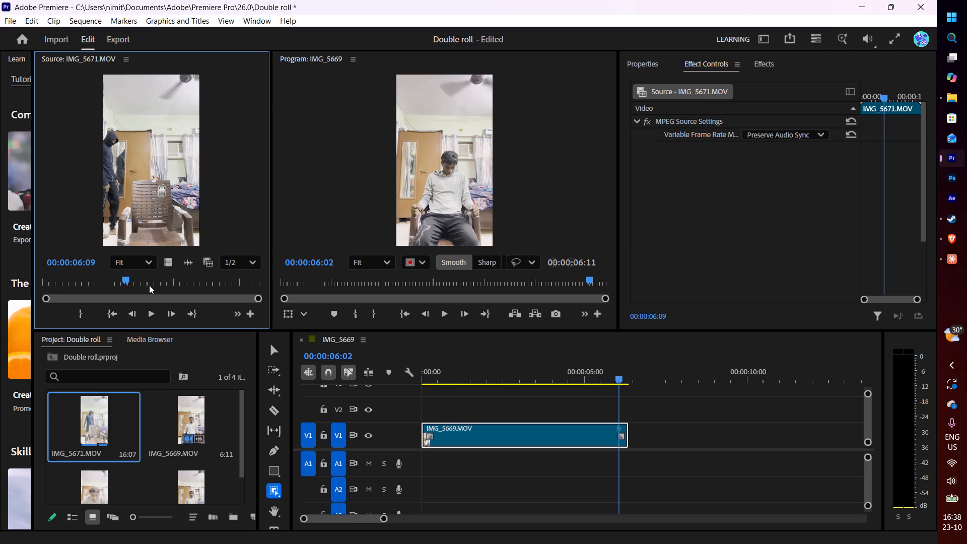
Place only the video of the whole IMG_5671.MOV on track V3 at the start of the sequence.
left_click_drag(168, 263, 389, 357)
left_click_drag(389, 357, 419, 386)
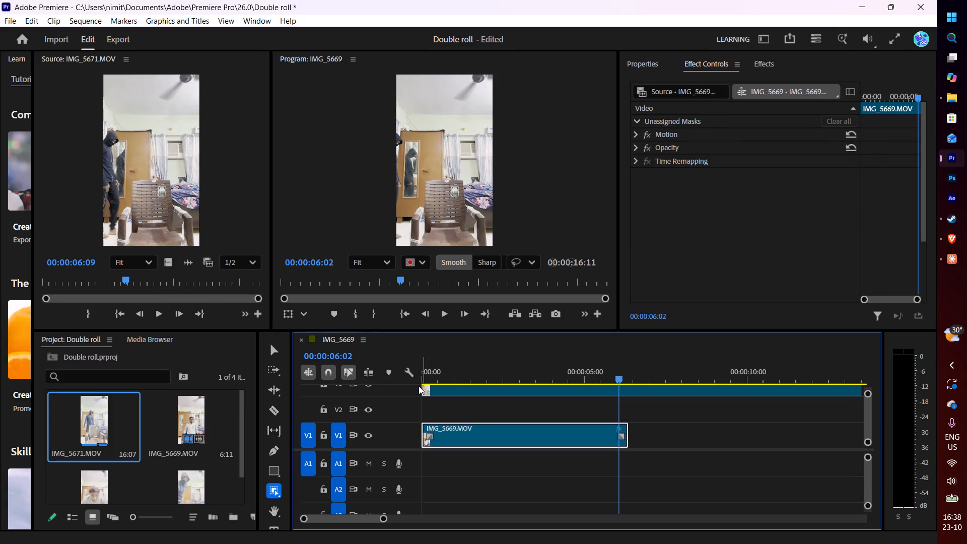
Return the sequence playhead to 00:00:00:00 and bring the V3 clip into view.
scroll(559, 402, "up", 4)
scroll(648, 458, "up", 3)
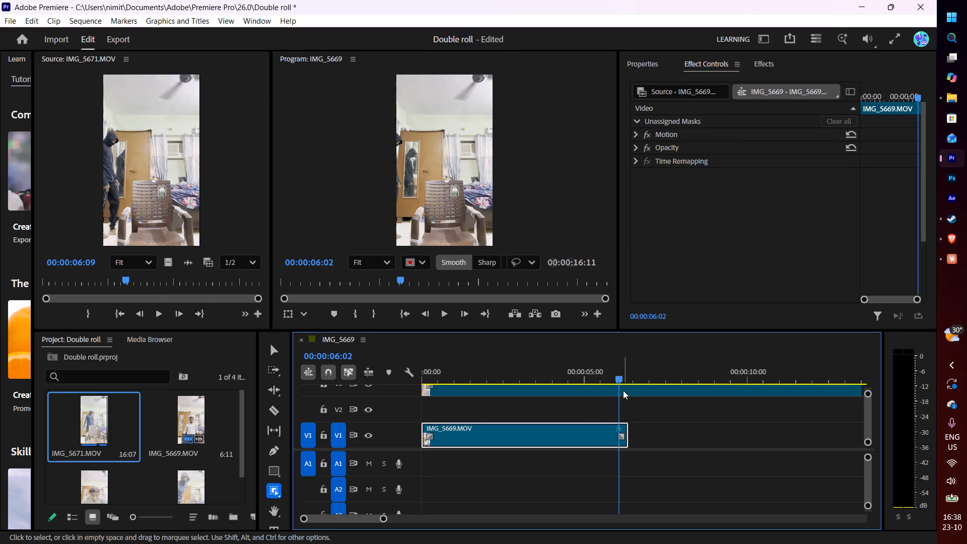
left_click_drag(614, 374, 431, 364)
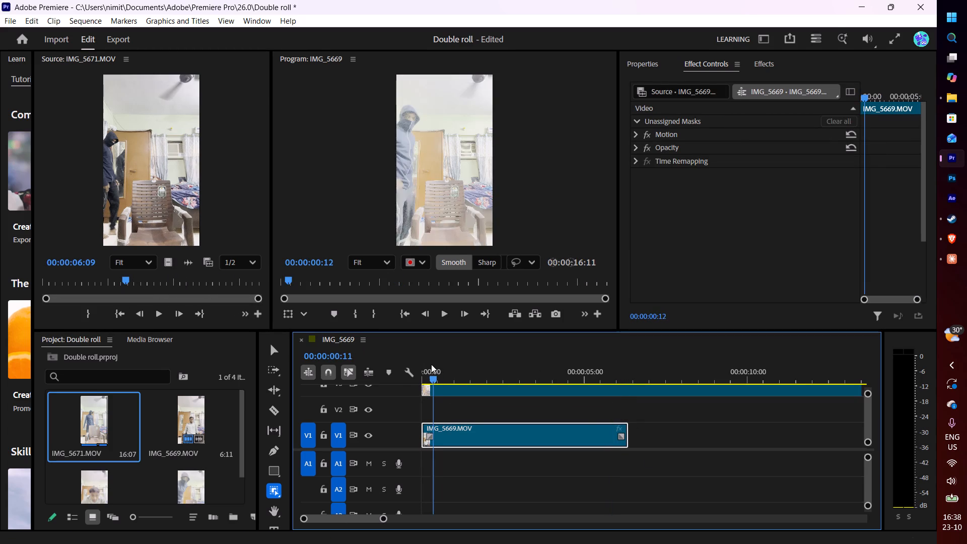
left_click_drag(431, 364, 385, 370)
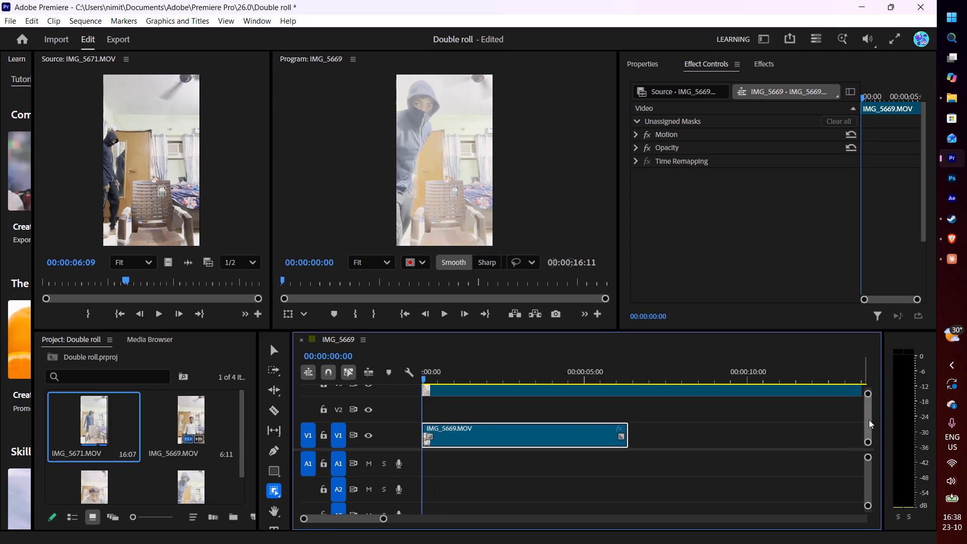
left_click_drag(869, 419, 869, 404)
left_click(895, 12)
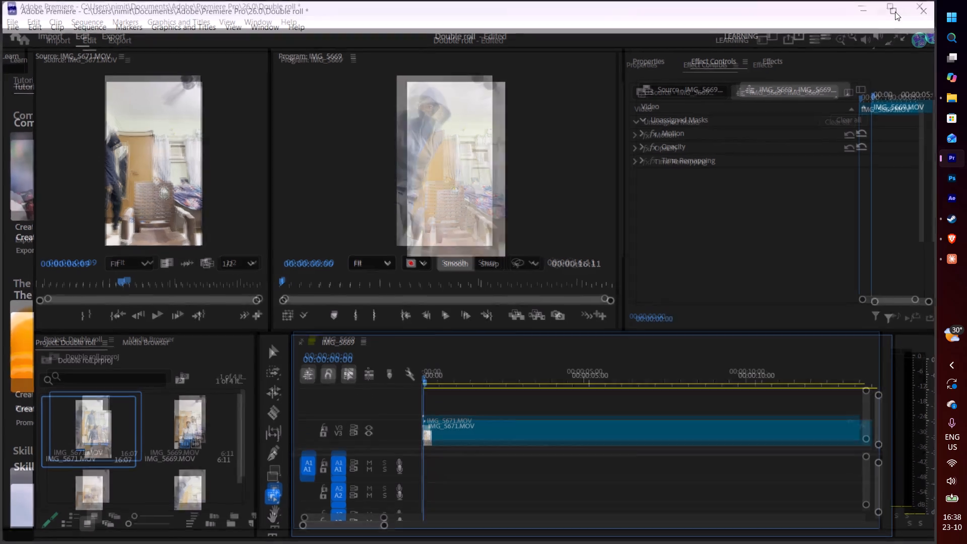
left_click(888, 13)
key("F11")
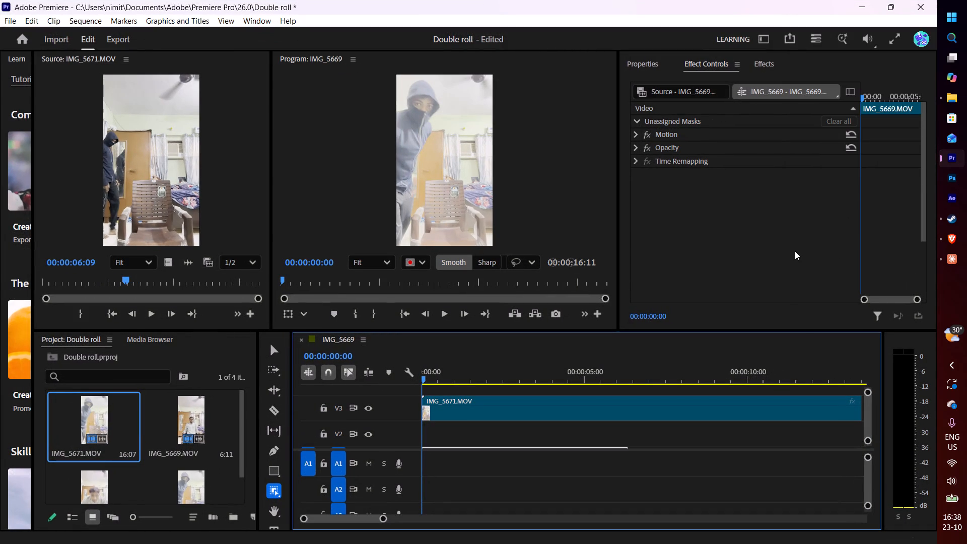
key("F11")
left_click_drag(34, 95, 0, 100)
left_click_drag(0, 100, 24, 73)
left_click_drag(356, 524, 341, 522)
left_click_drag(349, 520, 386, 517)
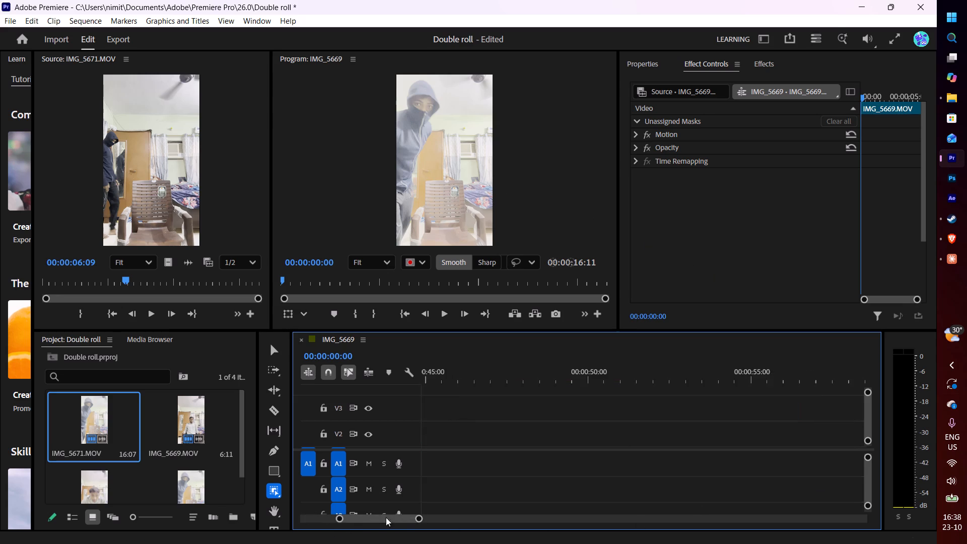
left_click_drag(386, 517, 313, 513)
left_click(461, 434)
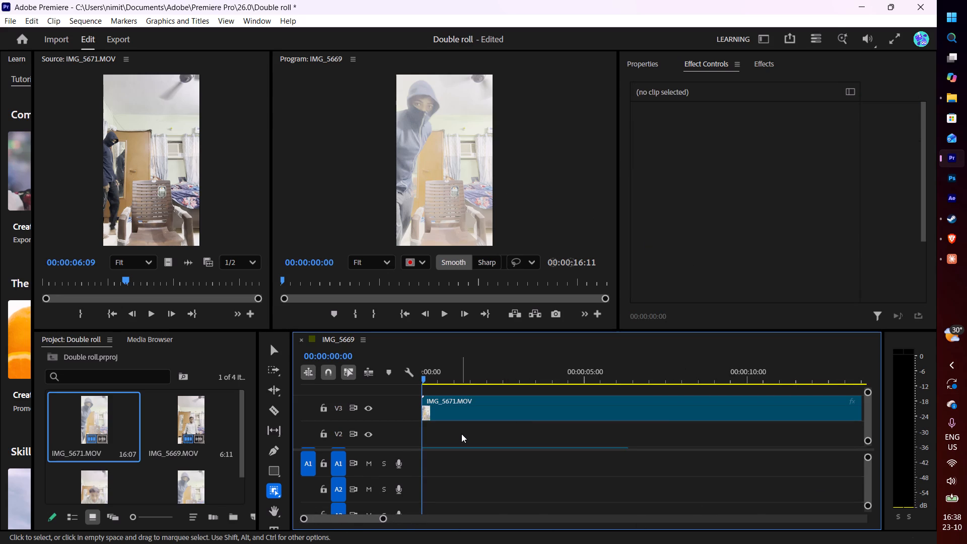
Enlarge the timeline and its video track area until tracks V1 to V3 are all in view.
scroll(481, 441, "down", 3)
scroll(543, 431, "up", 3)
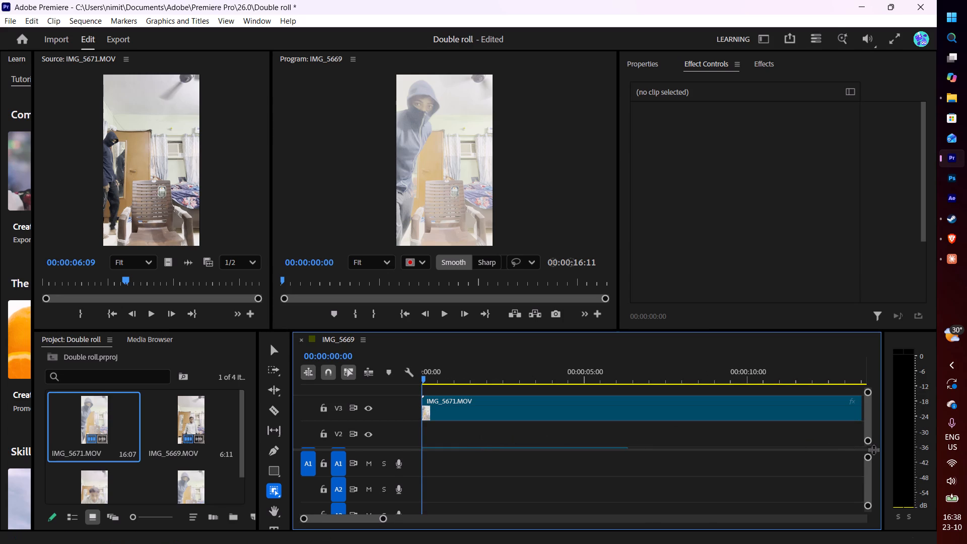
left_click_drag(873, 449, 864, 481)
left_click_drag(570, 330, 571, 291)
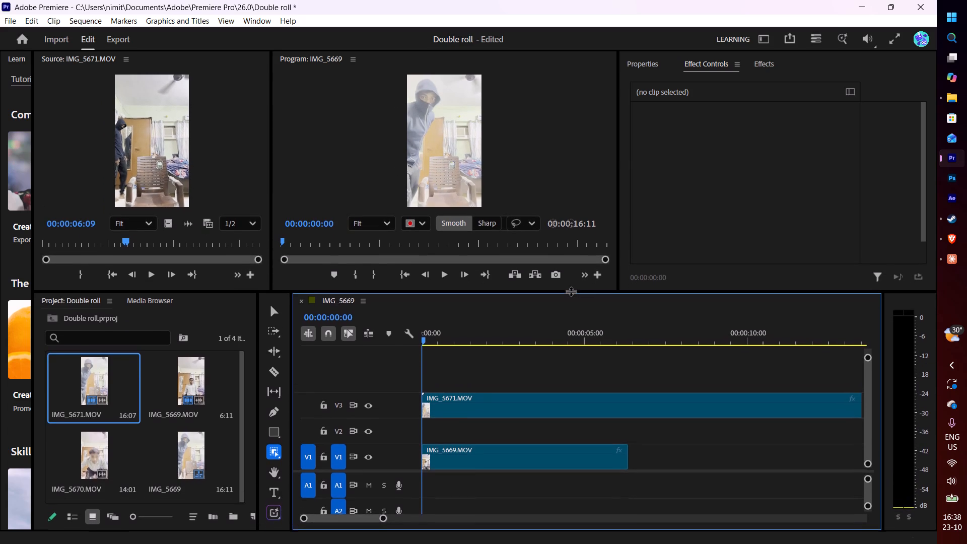
left_click_drag(571, 291, 573, 288)
Examine the V3 IMG_5671.MOV clip's Opacity settings and preview the sequence from the start to about 00:00:01:12.
left_click(556, 405)
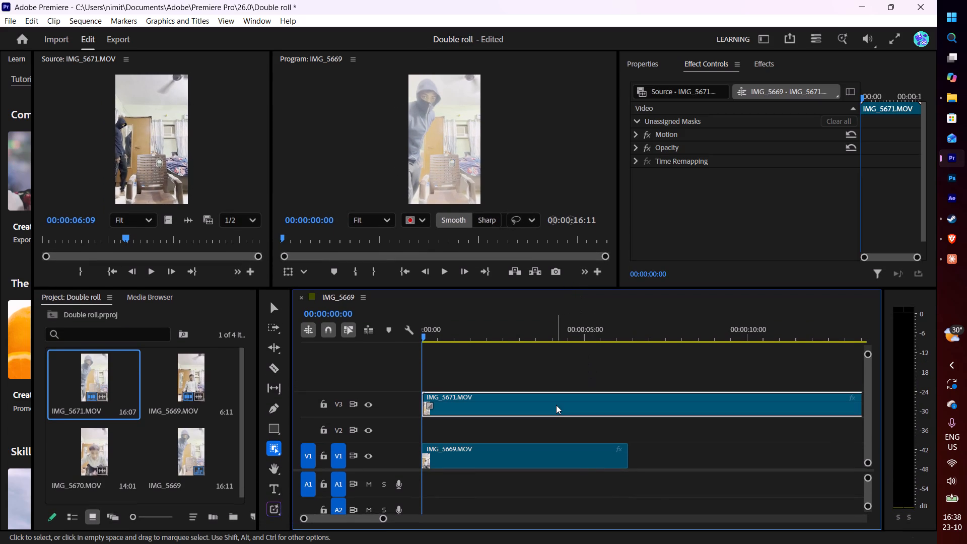
left_click(638, 149)
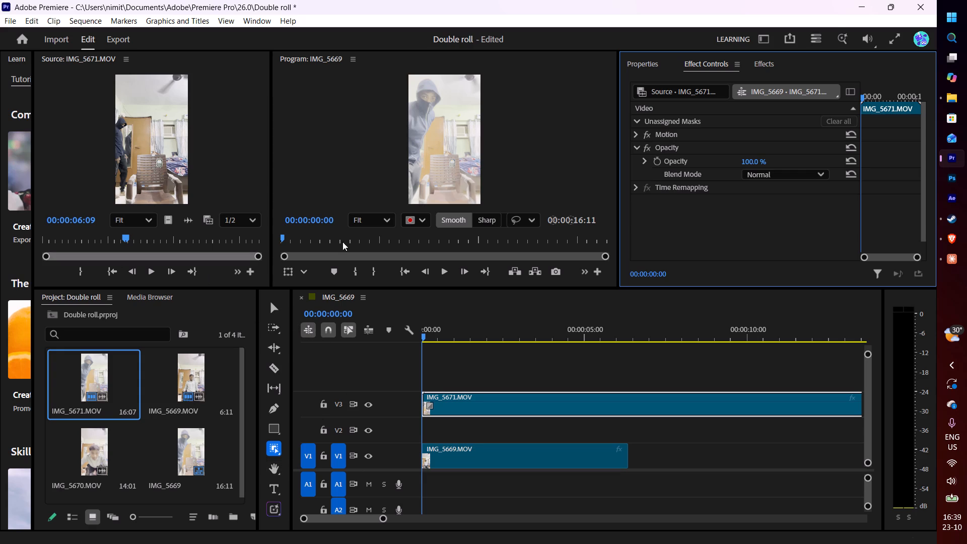
left_click(486, 398)
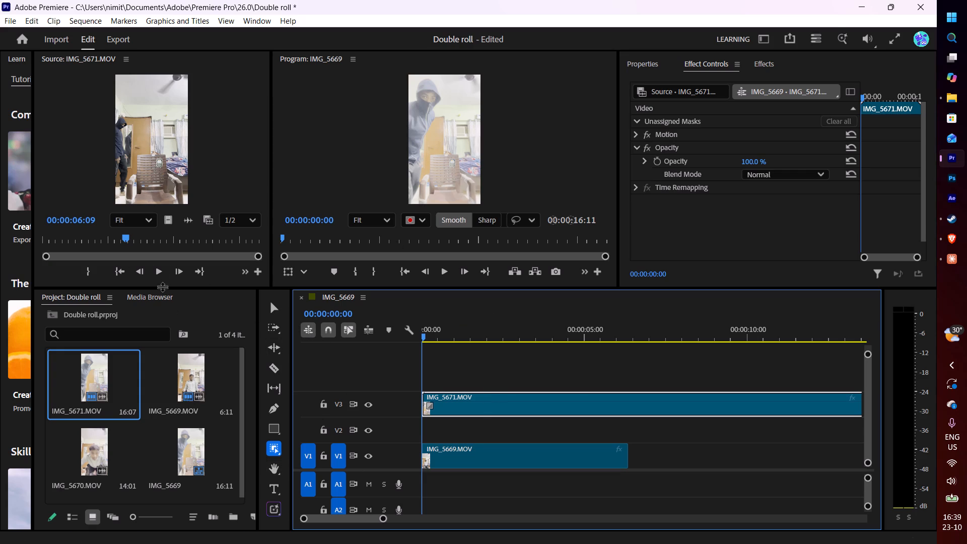
key("space")
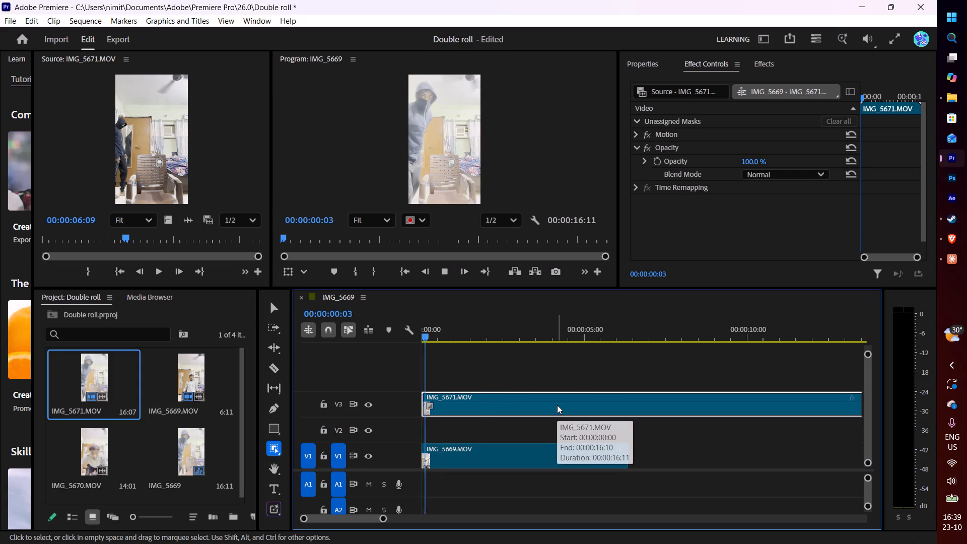
key("space")
Ripple delete the full-length IMG_5671.MOV clip from track V3.
left_click(557, 405)
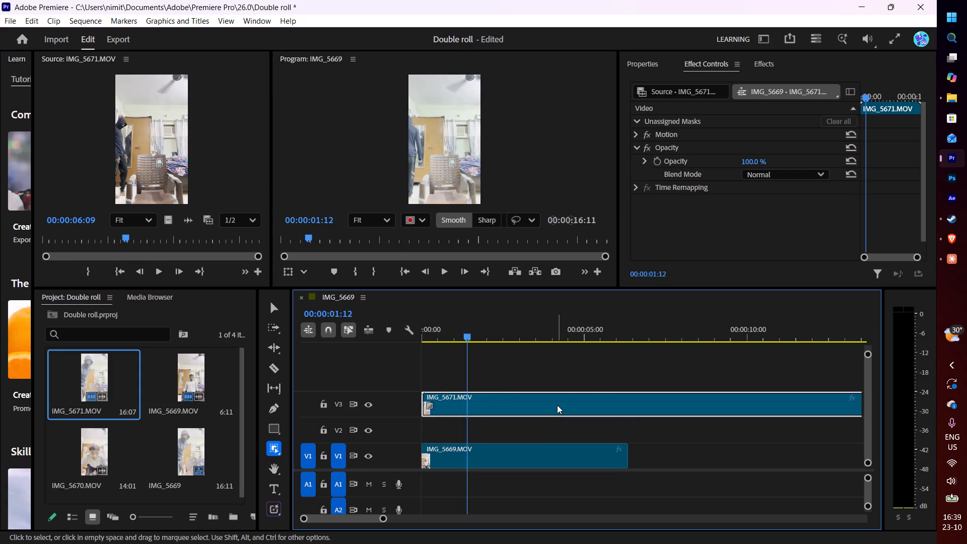
right_click(557, 405)
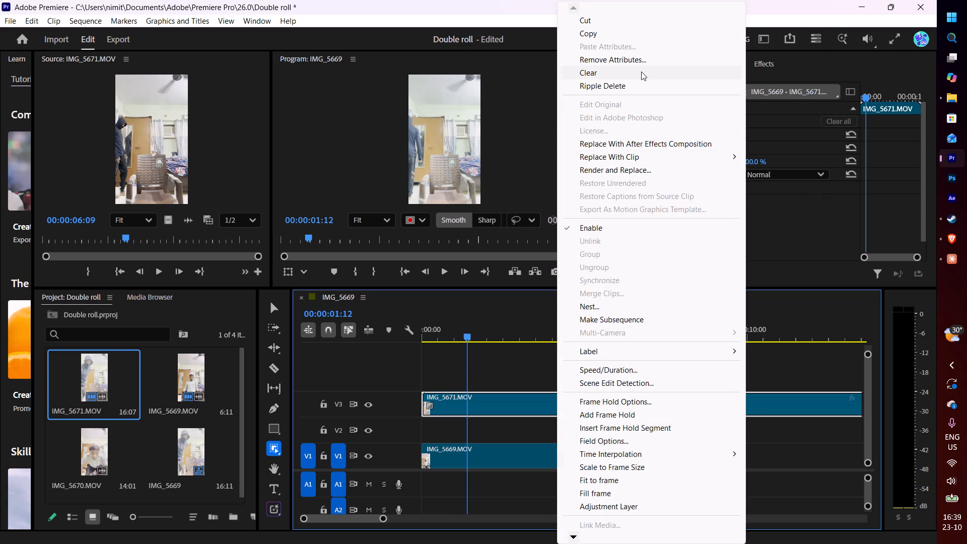
left_click(615, 90)
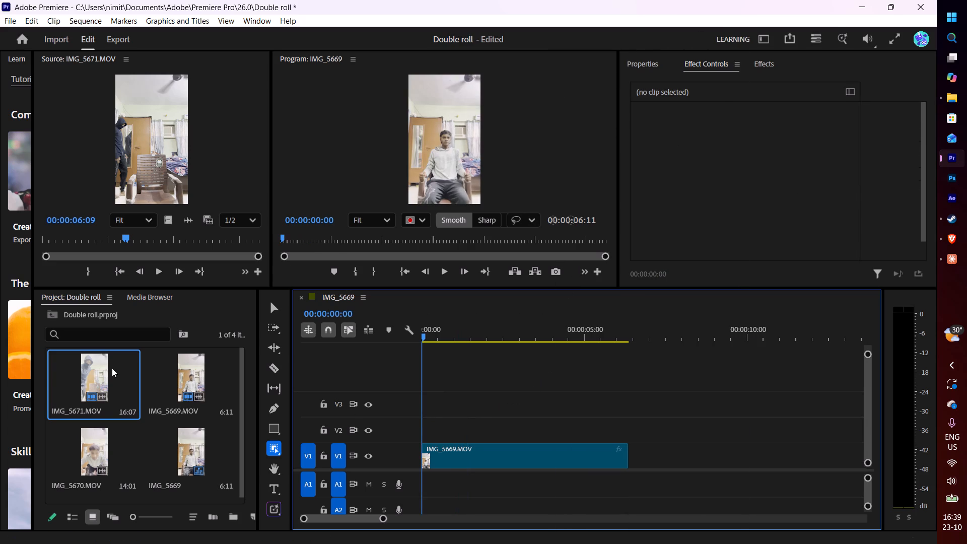
Mark the In point of the IMG_5671.MOV source clip at 00:00:06:05, where the hooded person enters the frame.
left_click_drag(121, 235, 117, 237)
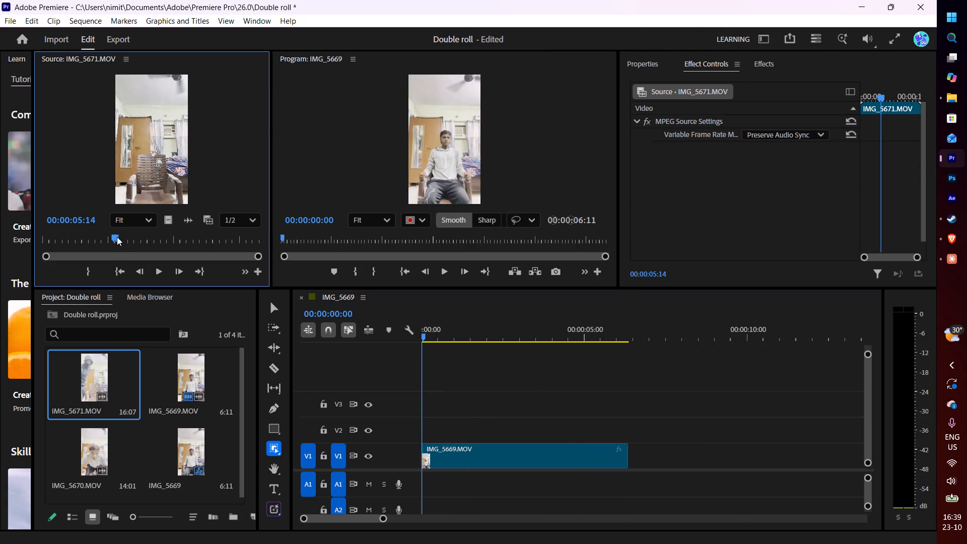
left_click_drag(117, 237, 123, 236)
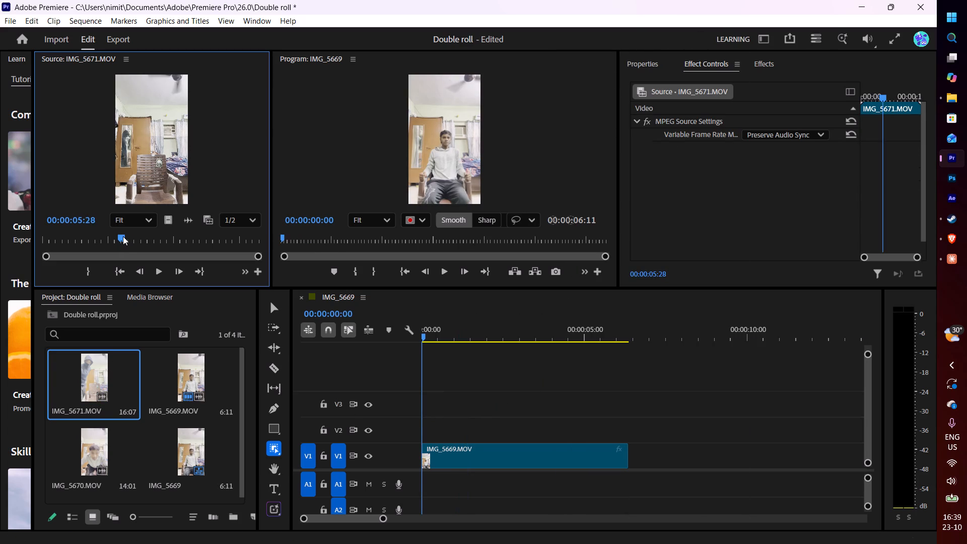
left_click_drag(123, 236, 127, 235)
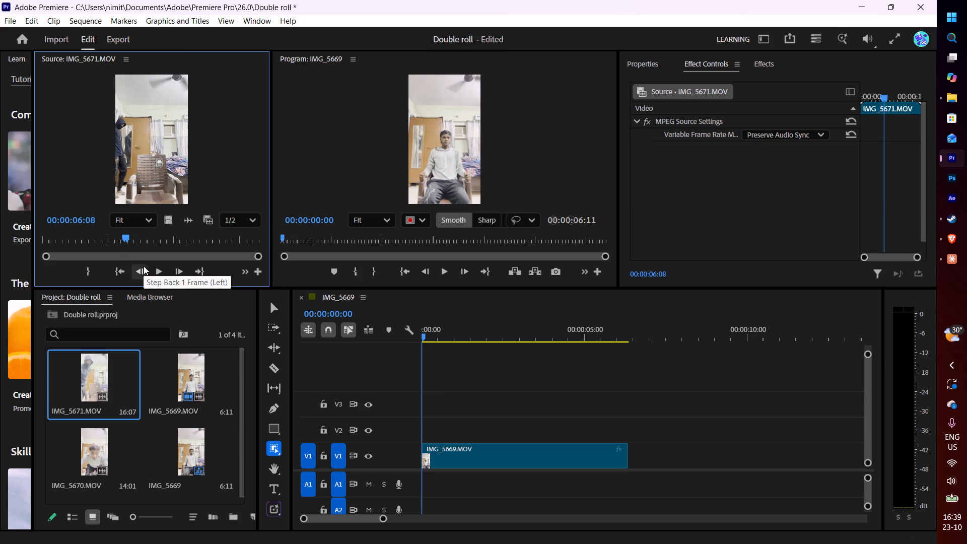
left_click(123, 238)
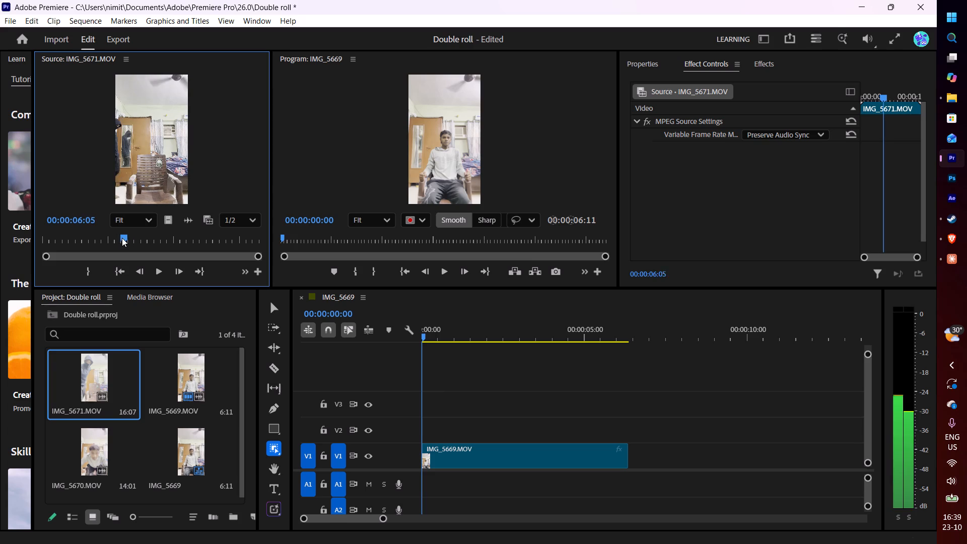
key("i")
Review the rest of the IMG_5671.MOV source clip and mark its Out point at 00:00:15:09.
left_click_drag(122, 238, 184, 231)
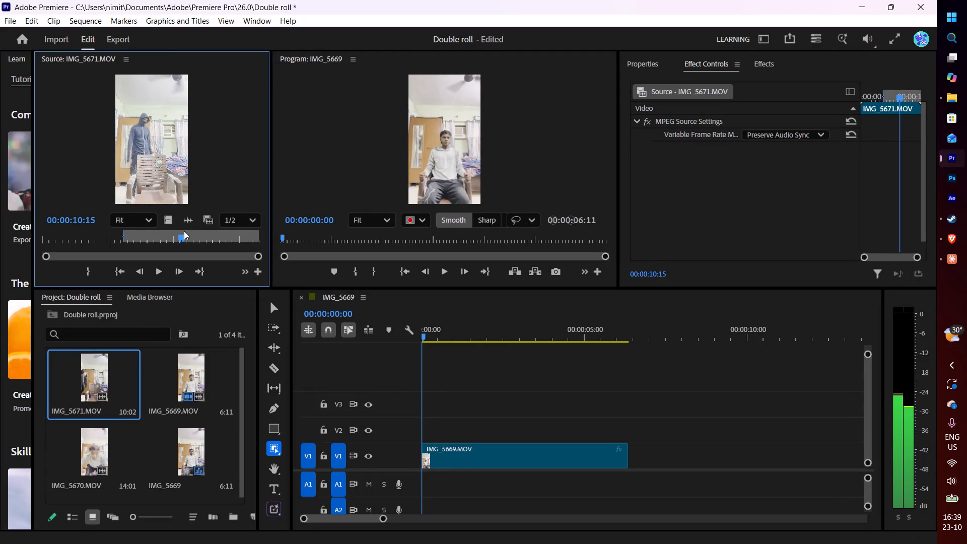
left_click_drag(184, 231, 226, 226)
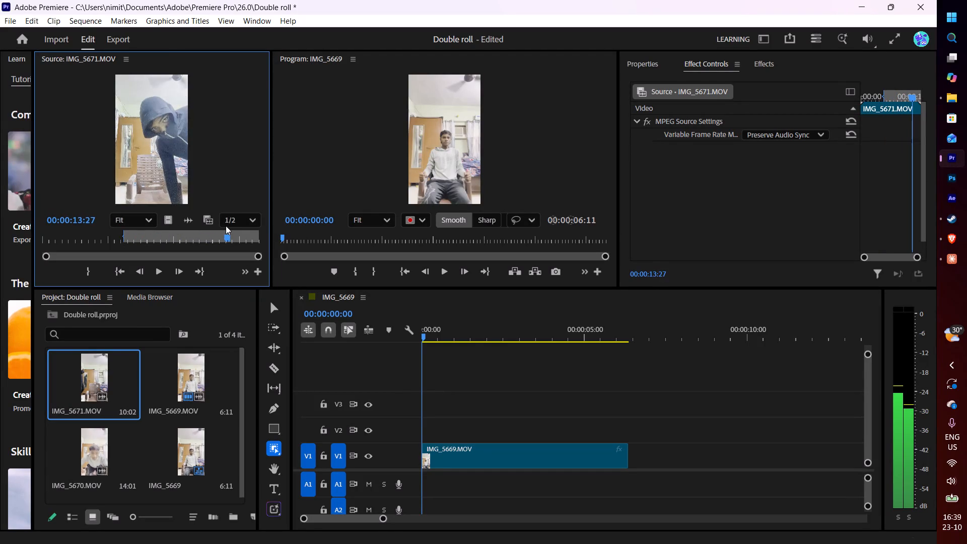
left_click_drag(226, 226, 250, 224)
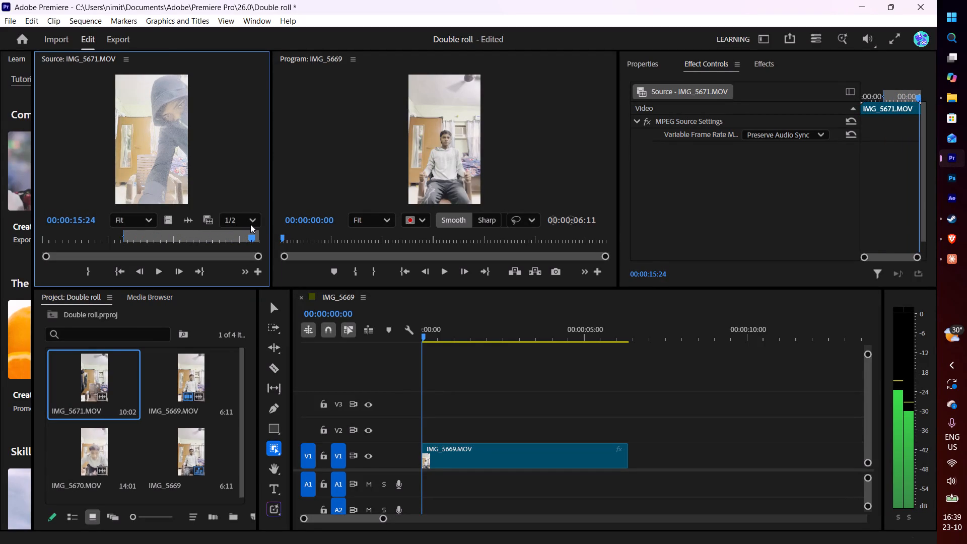
left_click_drag(250, 224, 243, 226)
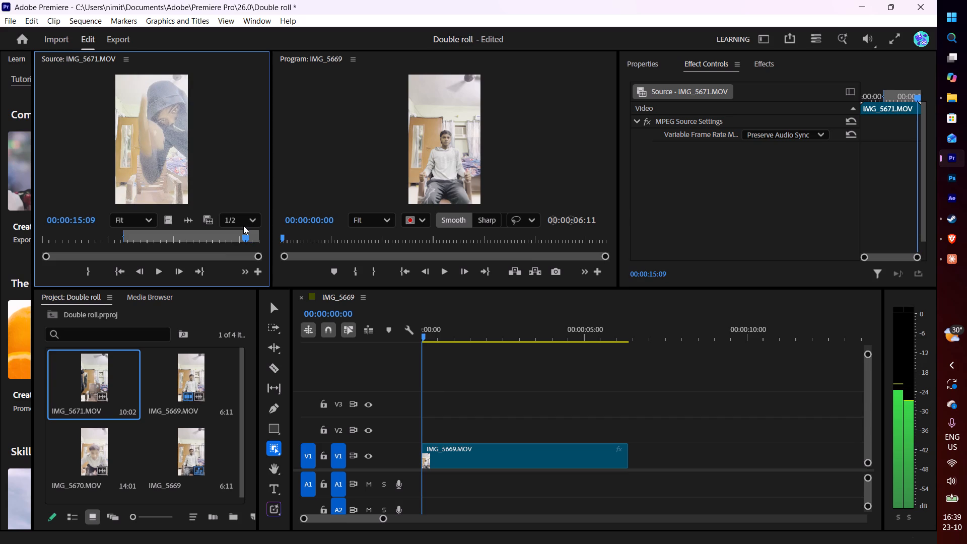
left_click_drag(243, 226, 245, 226)
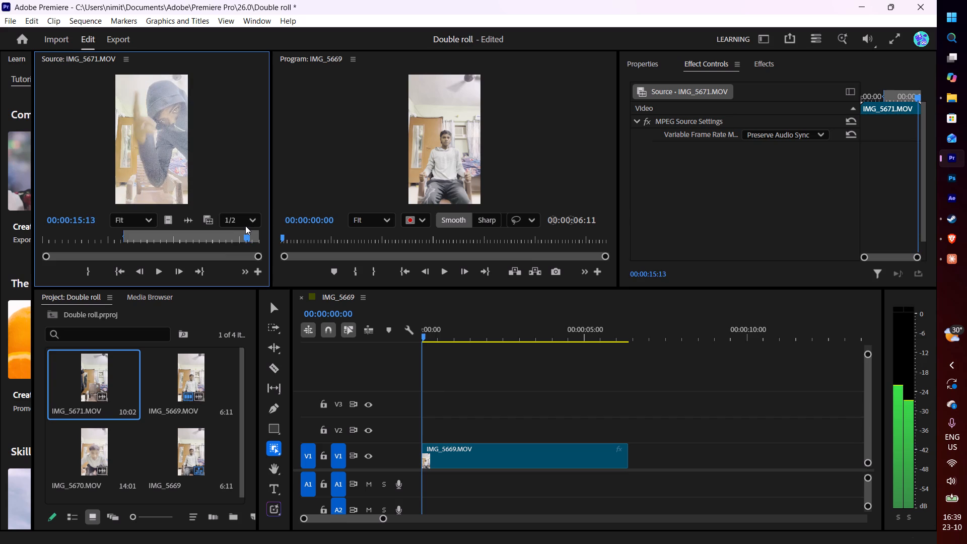
left_click_drag(245, 226, 247, 226)
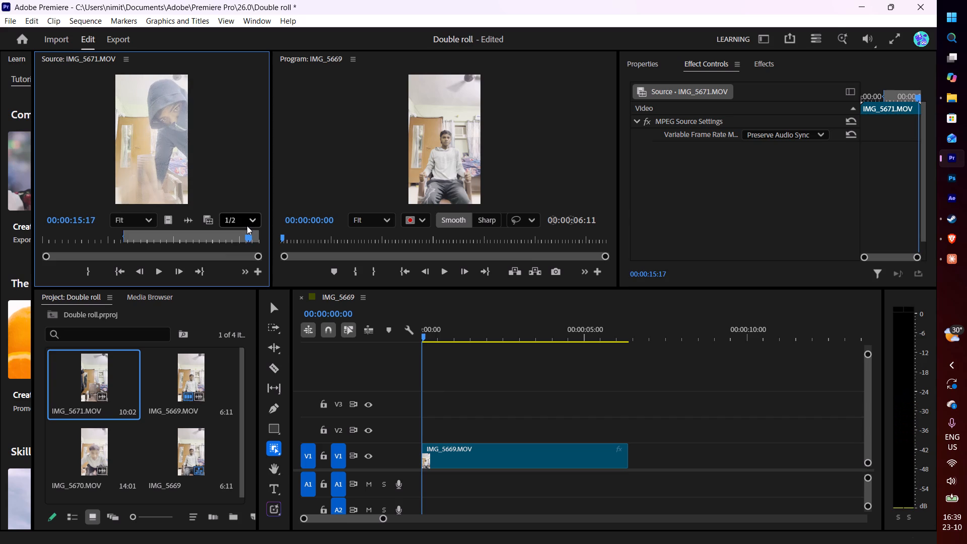
key("space")
key("space")
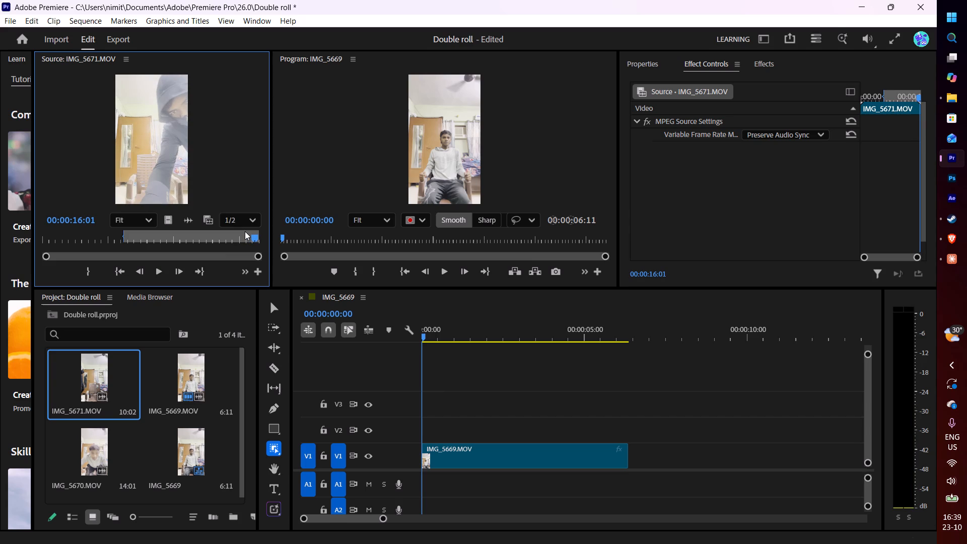
left_click_drag(256, 239, 253, 239)
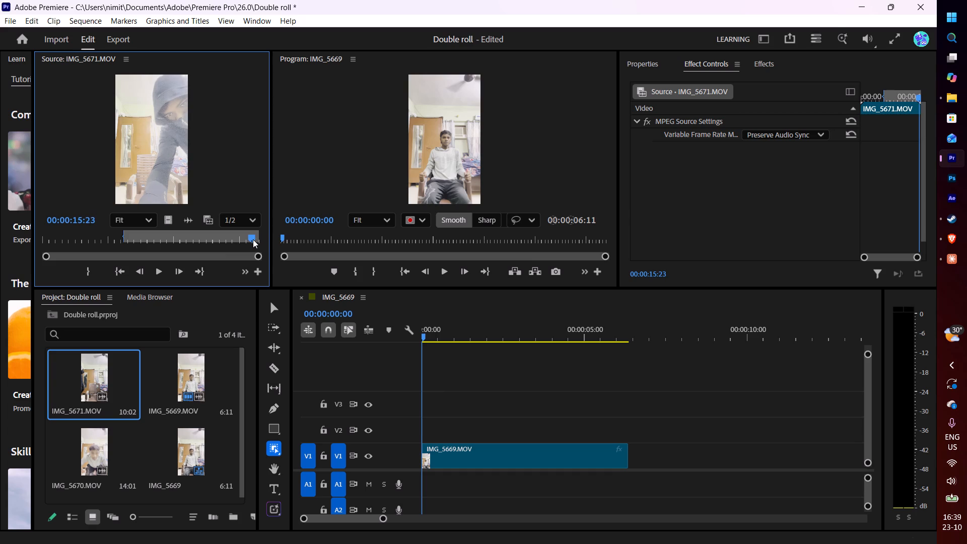
left_click_drag(253, 239, 246, 241)
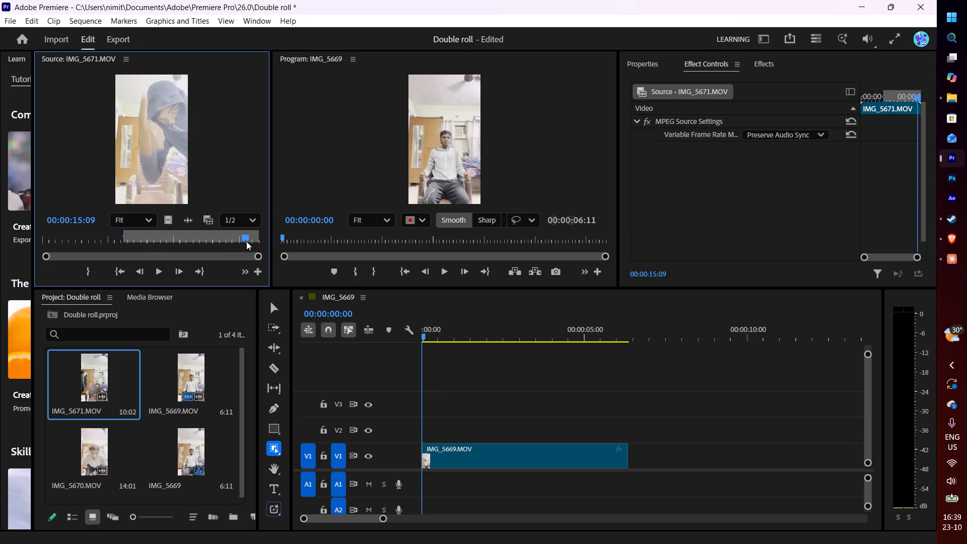
key("o")
Place only the video of the marked IMG_5671.MOV range on track V3 at the start of the sequence.
left_click_drag(171, 219, 424, 396)
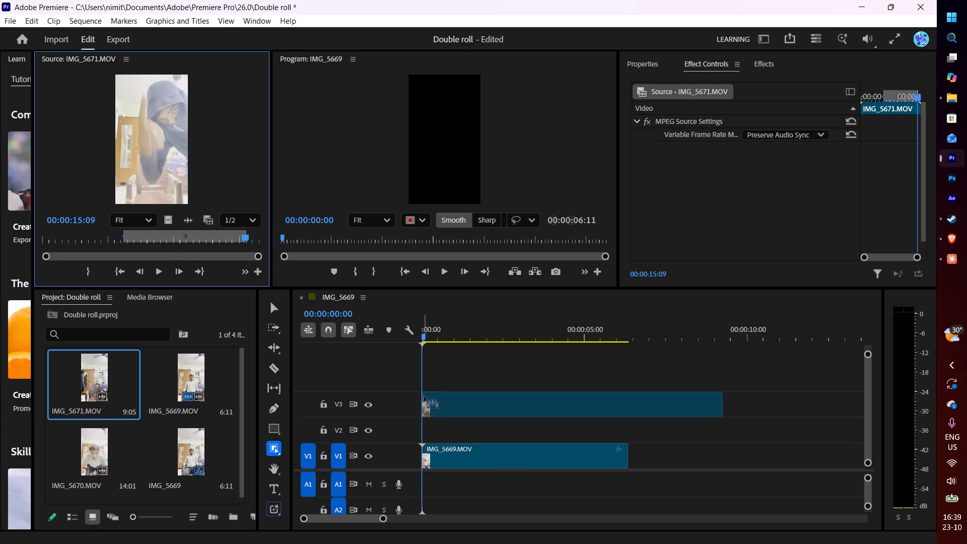
left_click_drag(424, 396, 426, 407)
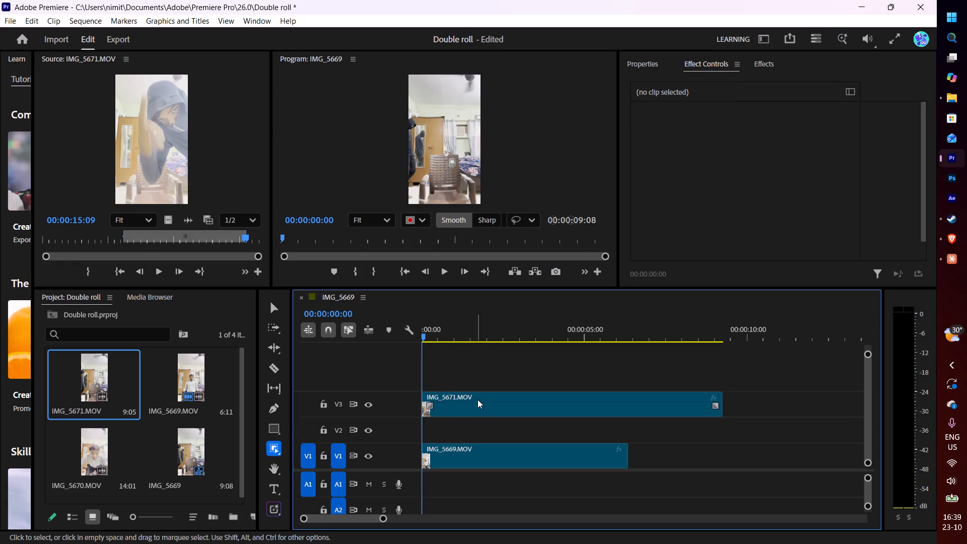
Create an object mask of the hooded person in the first frame of the V3 IMG_5671.MOV clip with the Object Mask tool.
left_click(458, 396)
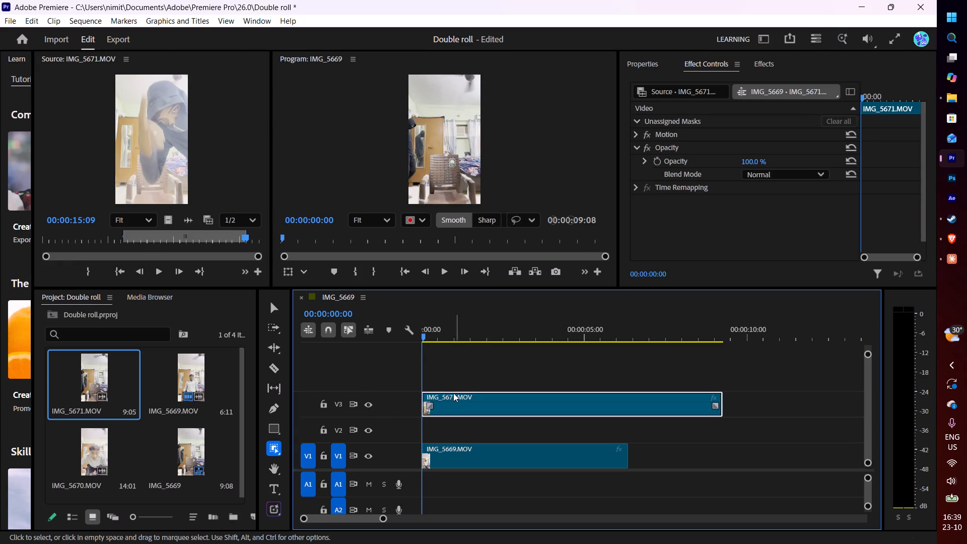
left_click(645, 148)
left_click(645, 148)
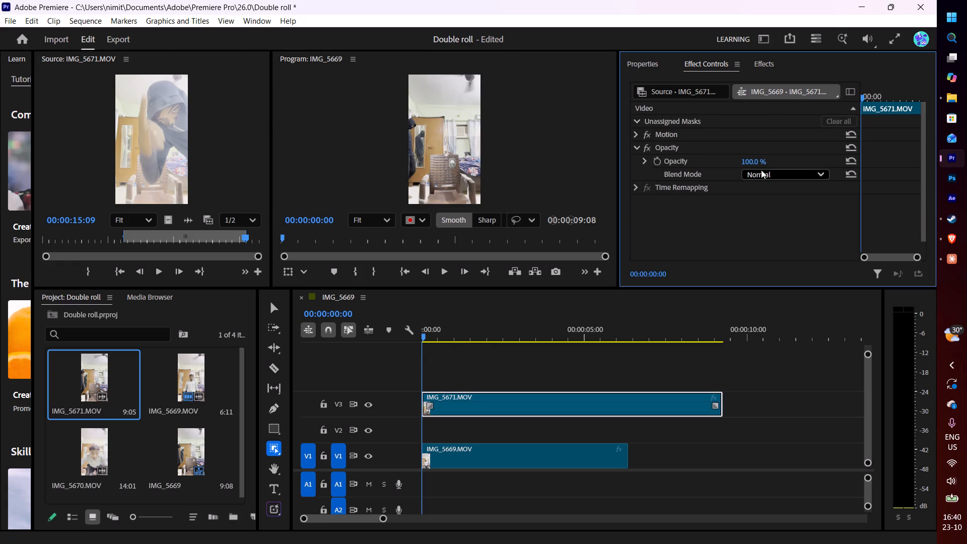
left_click(277, 448)
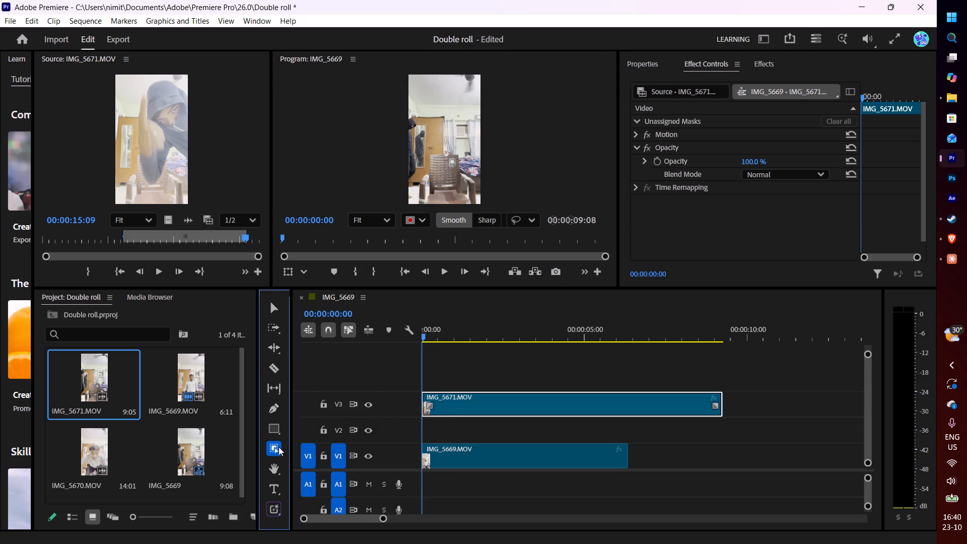
left_click(410, 137)
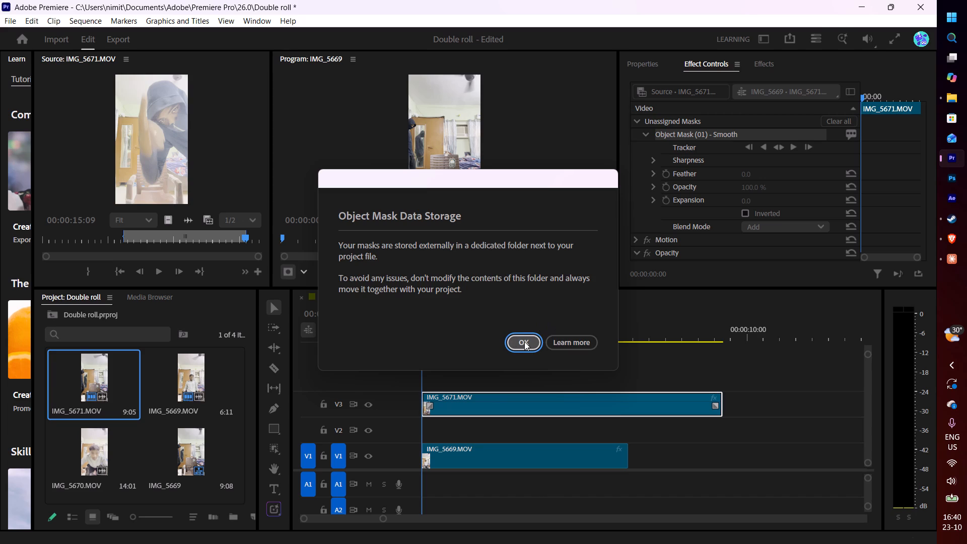
left_click(524, 342)
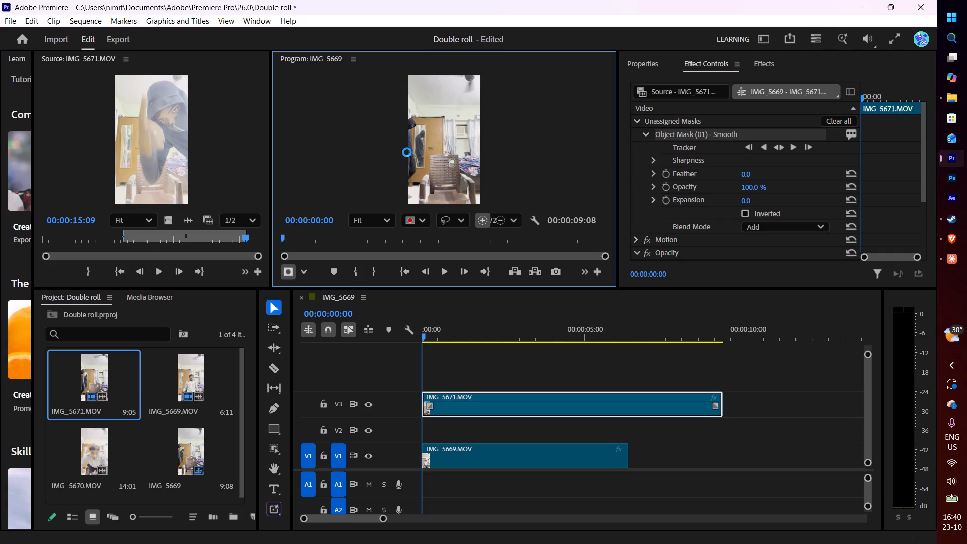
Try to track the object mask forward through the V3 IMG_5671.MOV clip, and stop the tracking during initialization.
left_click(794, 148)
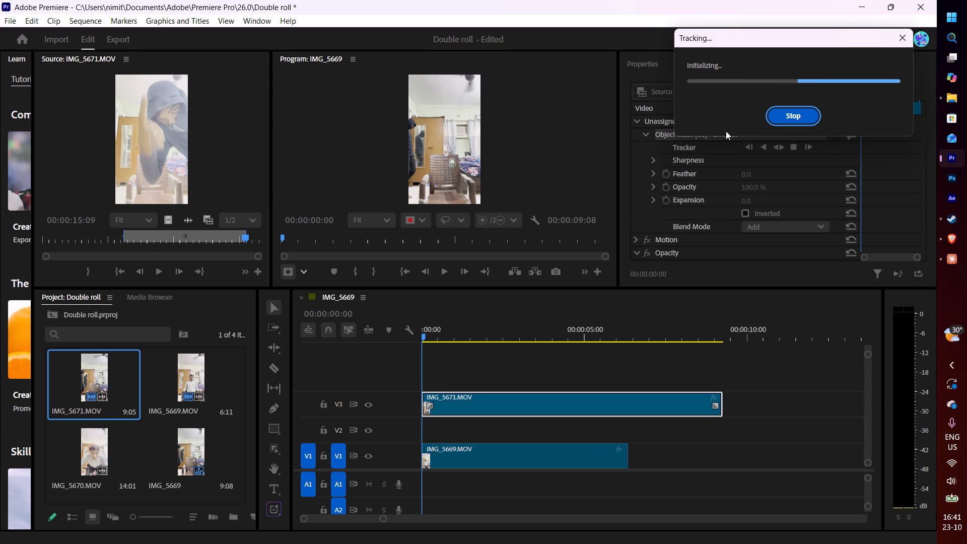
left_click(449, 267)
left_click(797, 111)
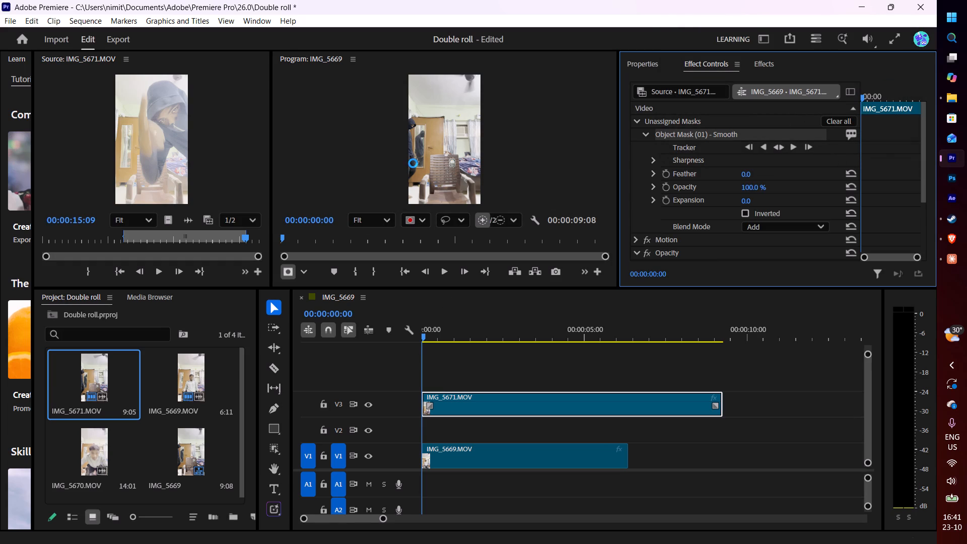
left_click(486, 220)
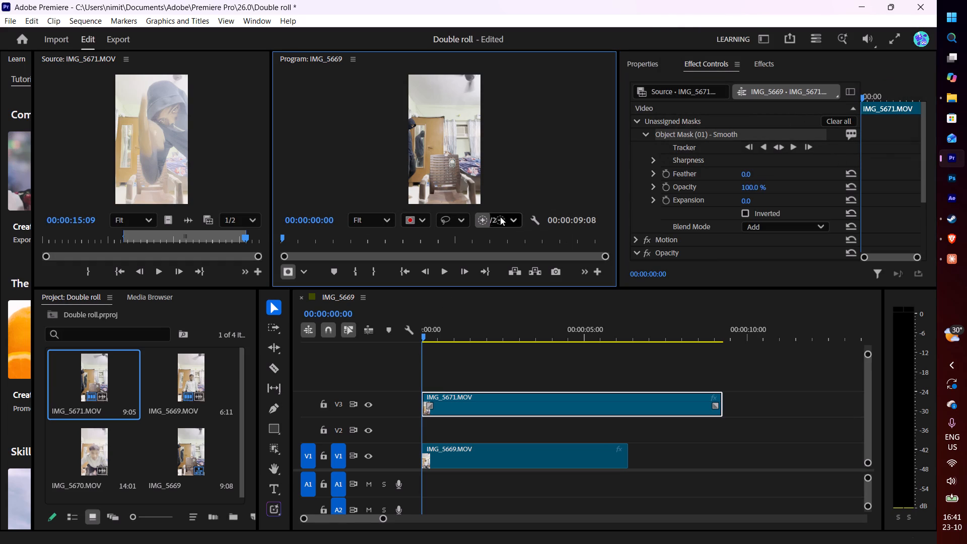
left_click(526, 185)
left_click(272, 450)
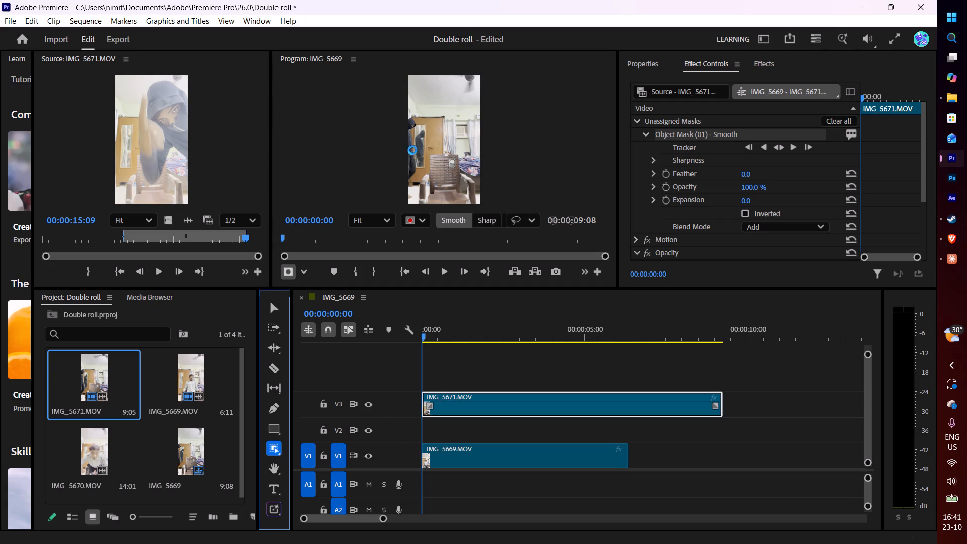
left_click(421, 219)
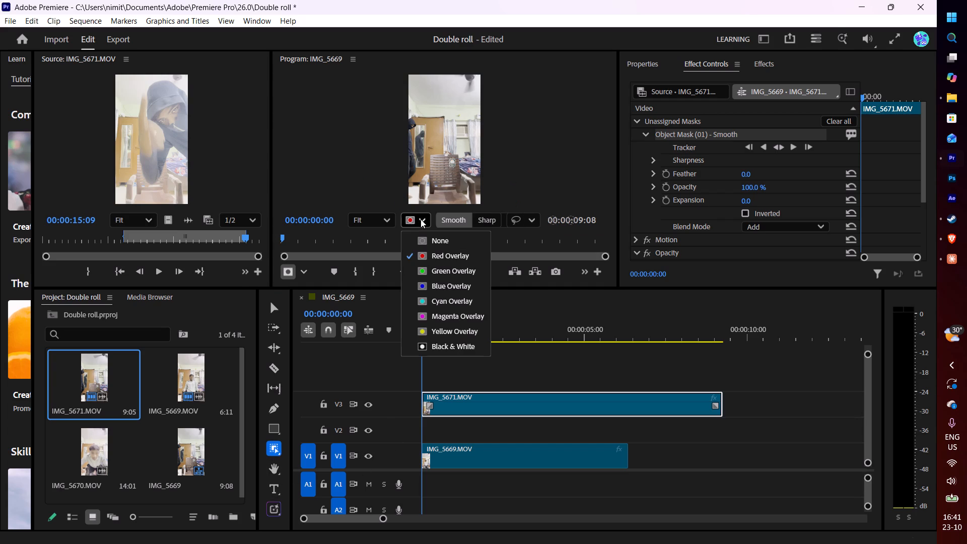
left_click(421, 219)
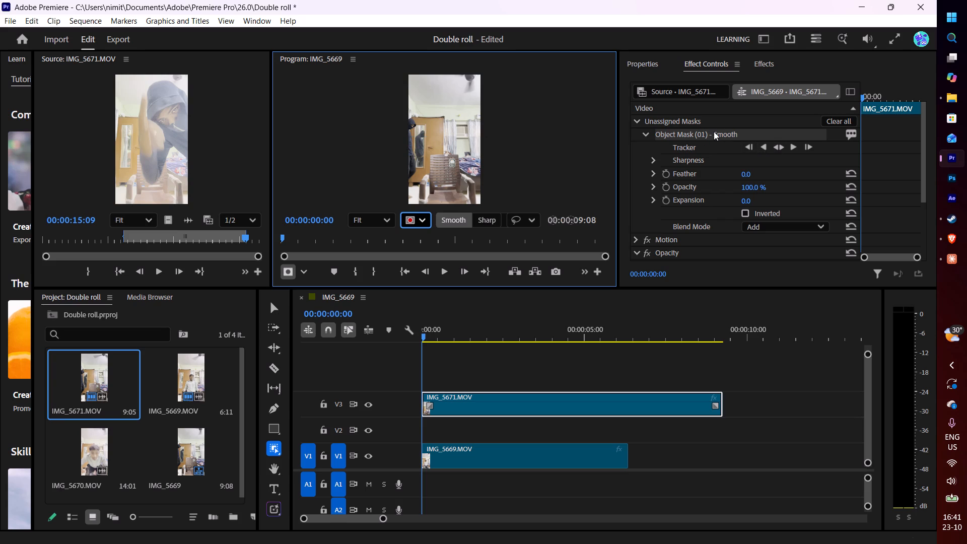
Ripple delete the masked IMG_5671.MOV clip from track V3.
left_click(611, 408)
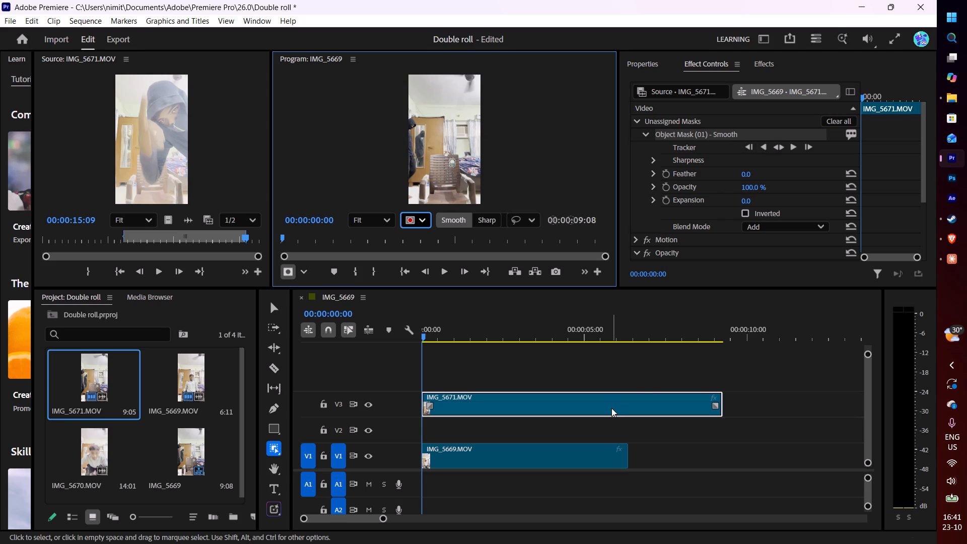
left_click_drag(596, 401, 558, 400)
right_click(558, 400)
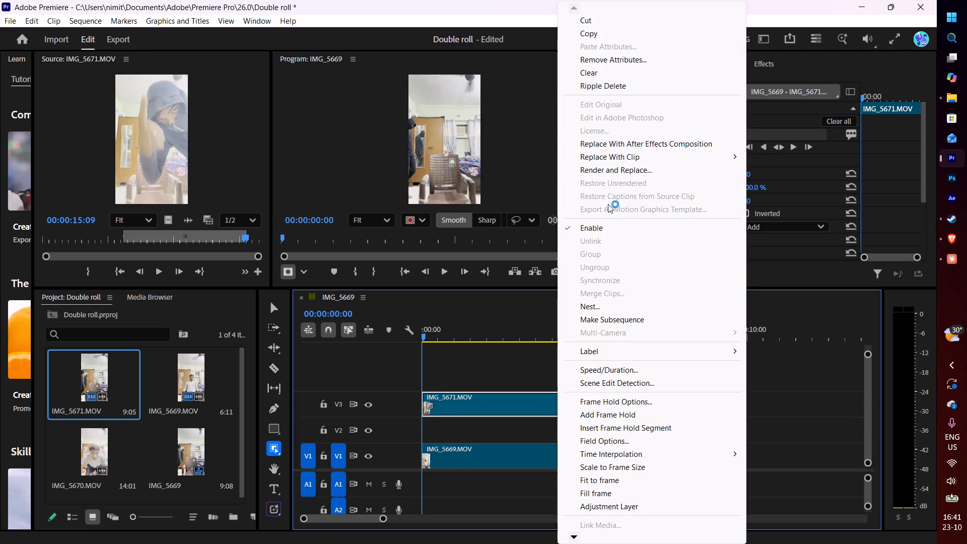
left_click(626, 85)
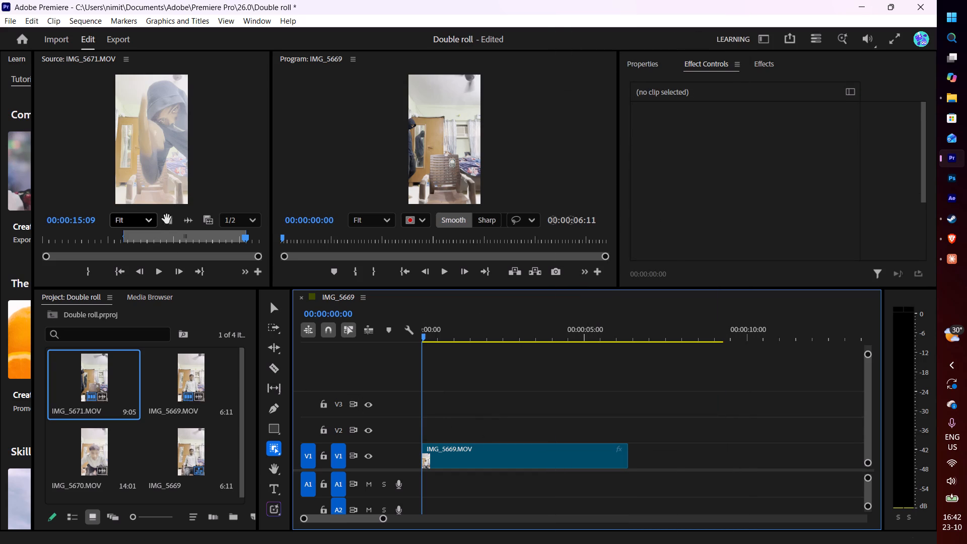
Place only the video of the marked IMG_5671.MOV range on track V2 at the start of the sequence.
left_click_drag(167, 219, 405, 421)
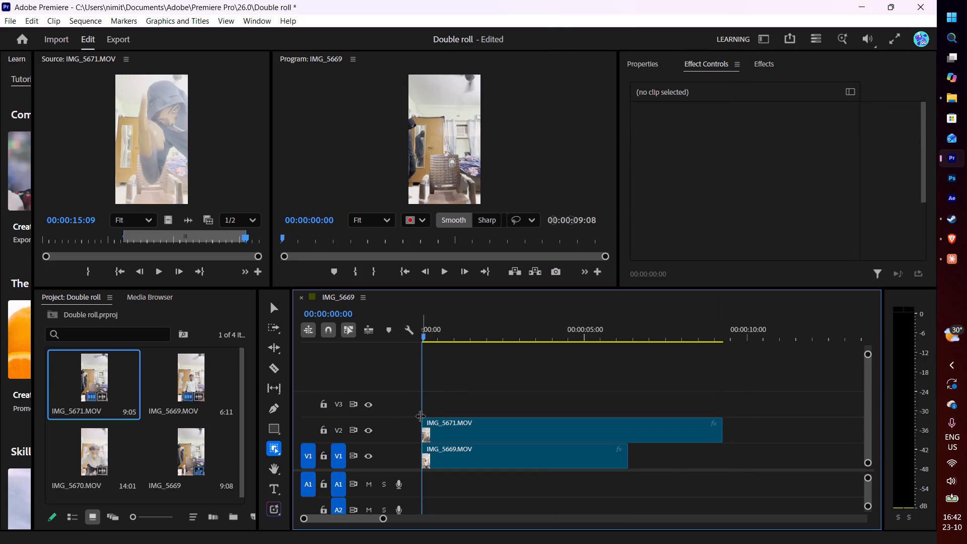
Try to play the sequence from its start in the Program monitor, with the V2 IMG_5671.MOV clip selected.
left_click(442, 273)
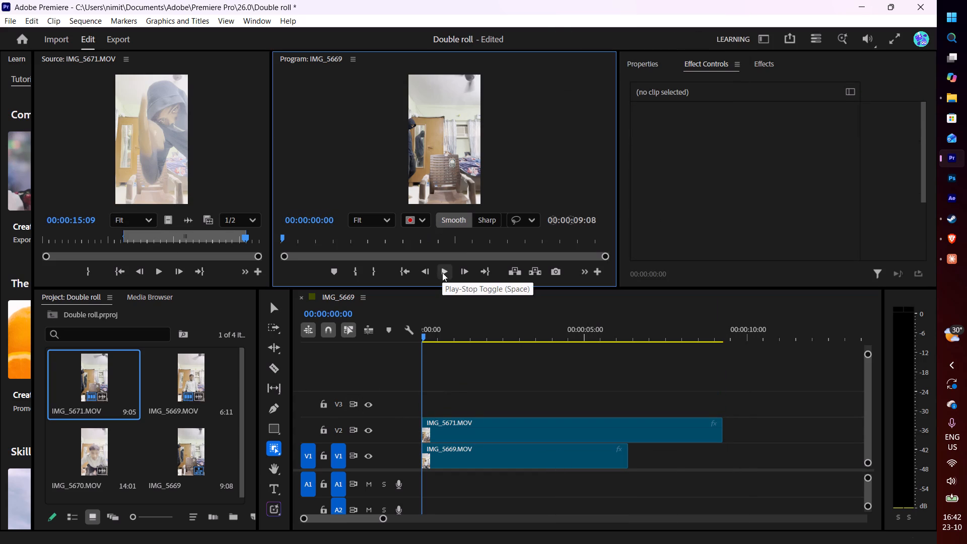
left_click(442, 273)
double_click(442, 273)
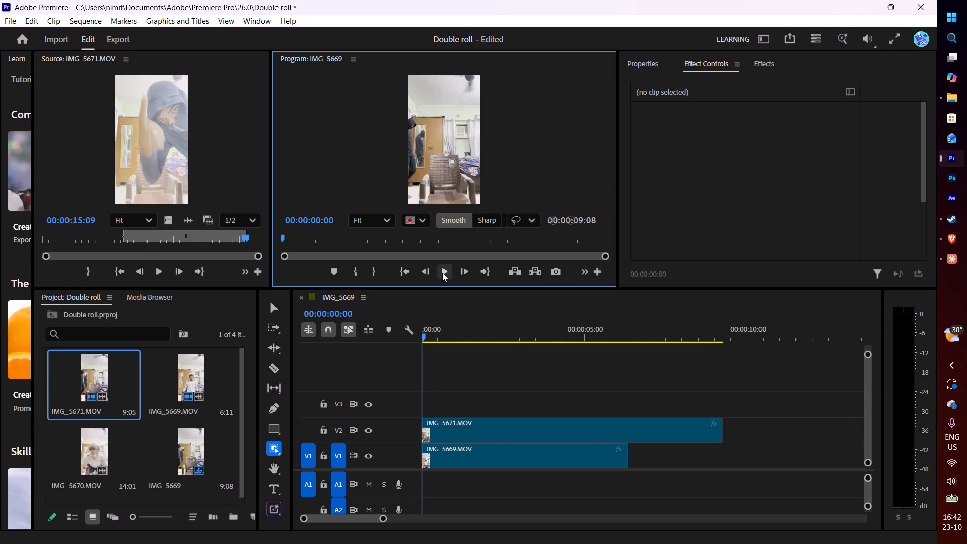
left_click(442, 273)
double_click(505, 435)
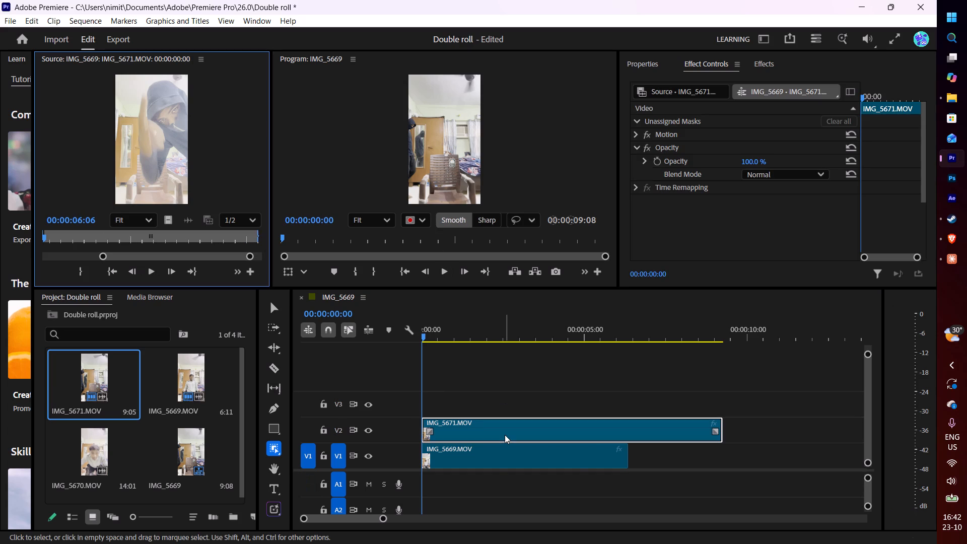
left_click(505, 435)
left_click(505, 435)
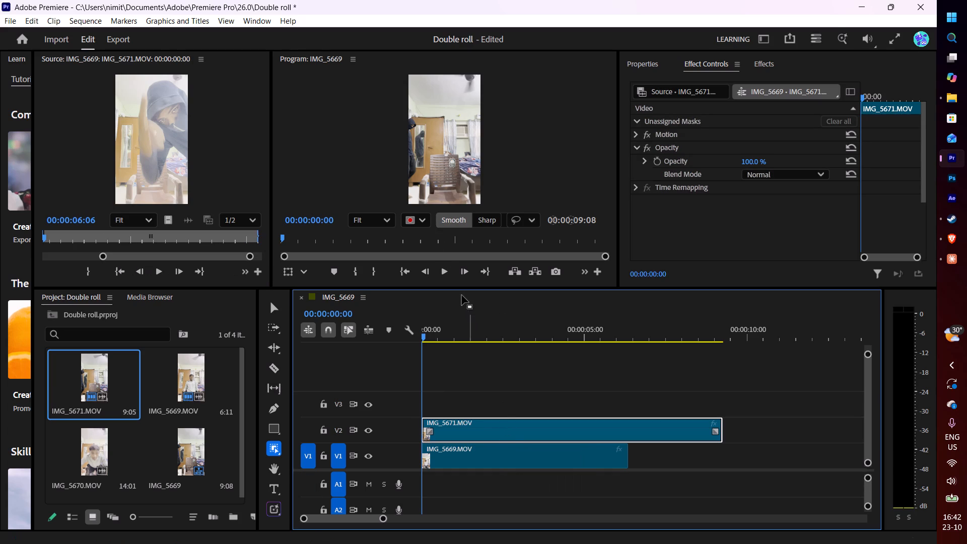
left_click(444, 271)
left_click_drag(445, 128, 483, 128)
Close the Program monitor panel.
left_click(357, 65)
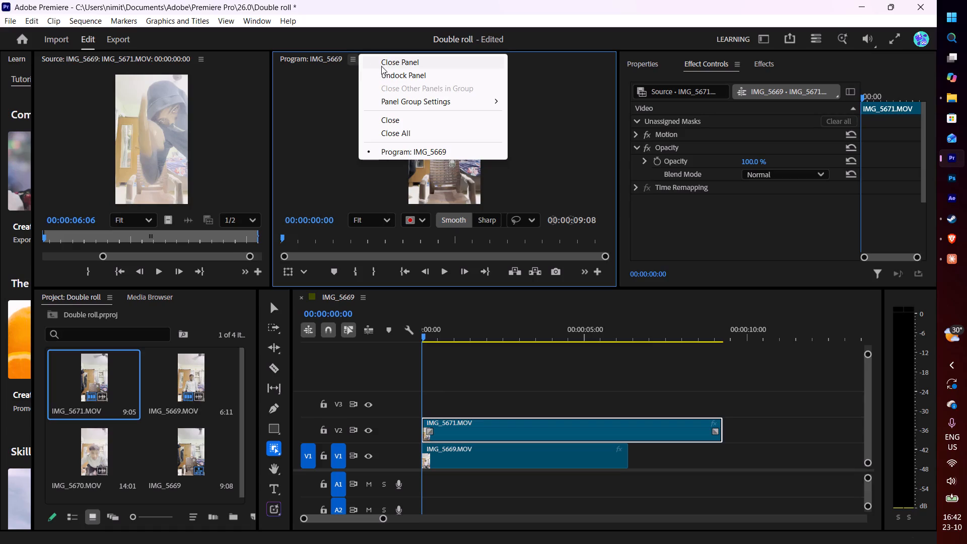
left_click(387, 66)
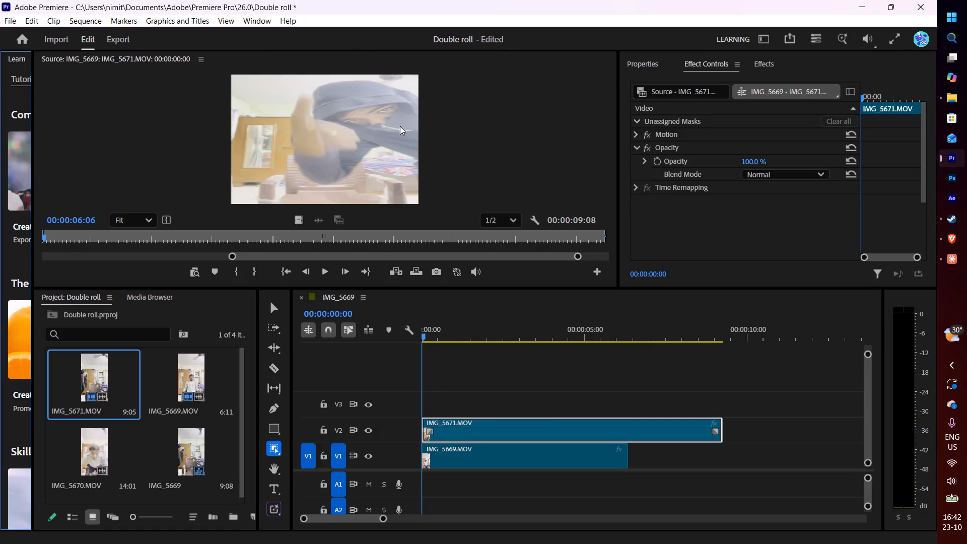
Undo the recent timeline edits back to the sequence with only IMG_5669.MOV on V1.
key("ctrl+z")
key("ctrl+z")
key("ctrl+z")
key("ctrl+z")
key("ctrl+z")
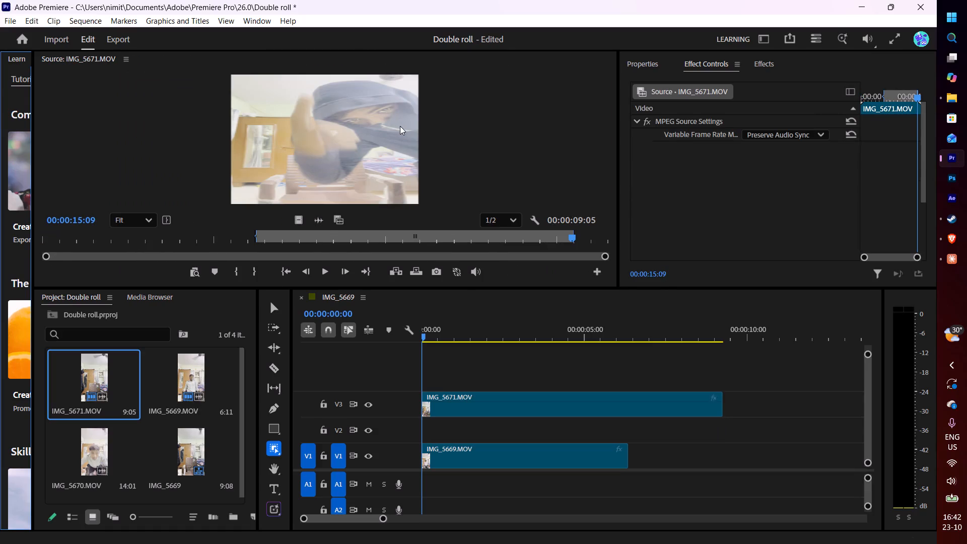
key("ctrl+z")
Reset the Learning workspace to its saved layout, and narrow the Learn and Source panels to widen the Program monitor.
left_click(265, 17)
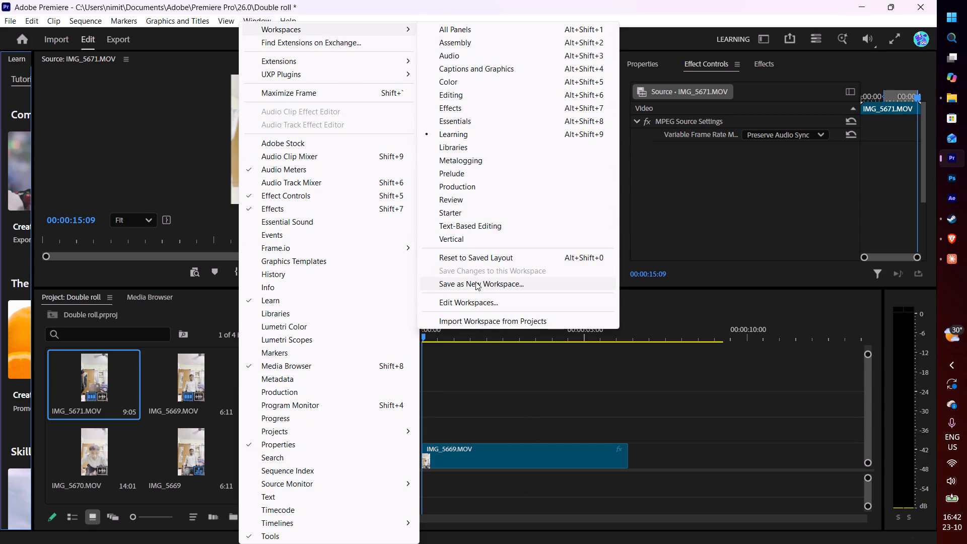
left_click(488, 261)
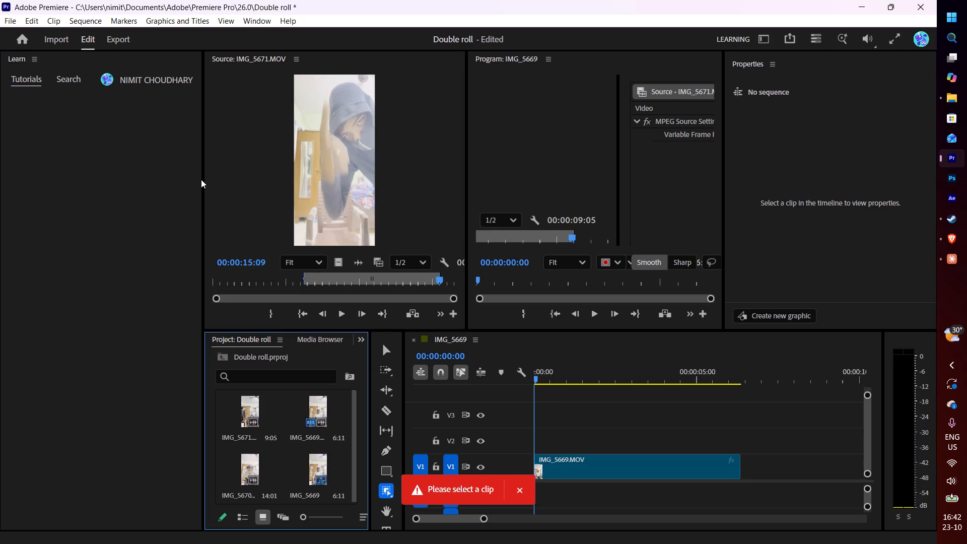
left_click_drag(202, 174, 0, 189)
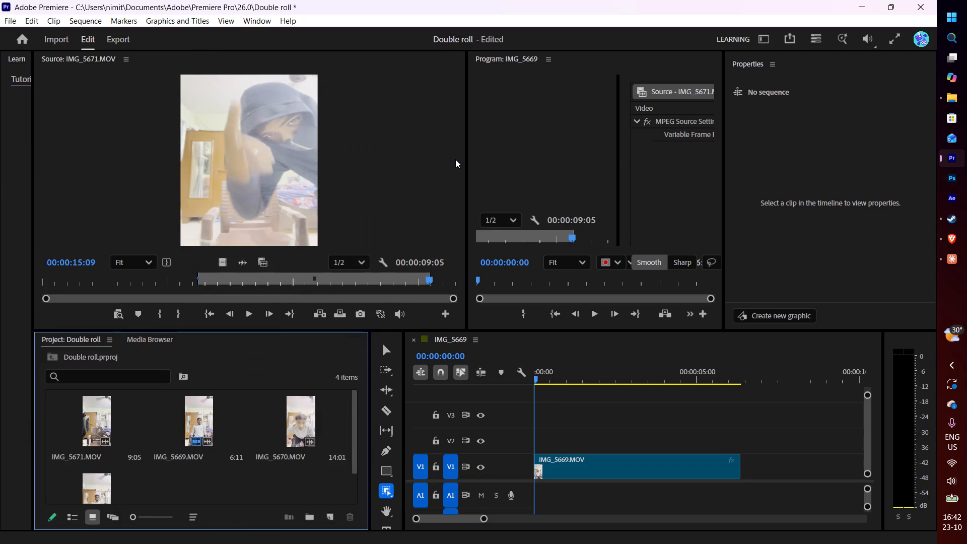
left_click_drag(465, 154, 186, 159)
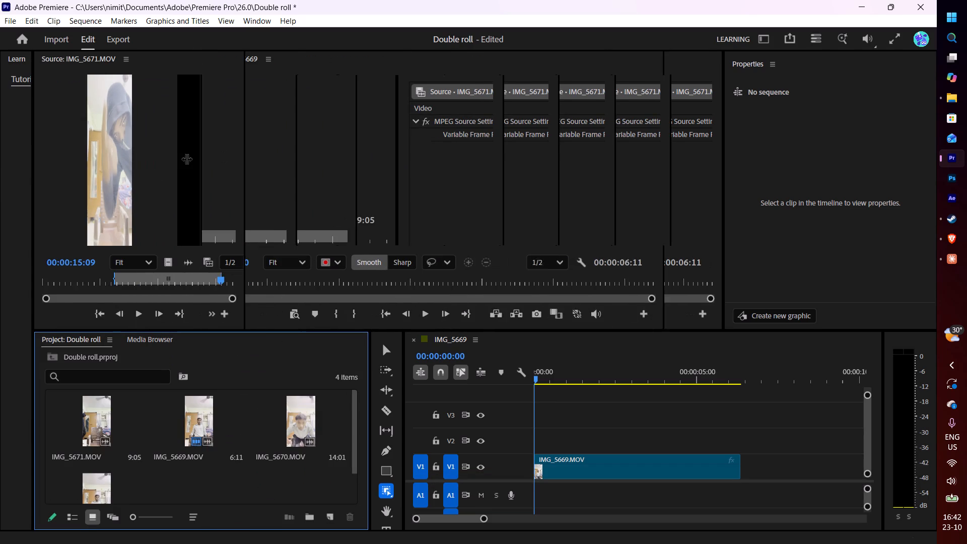
left_click_drag(186, 159, 204, 159)
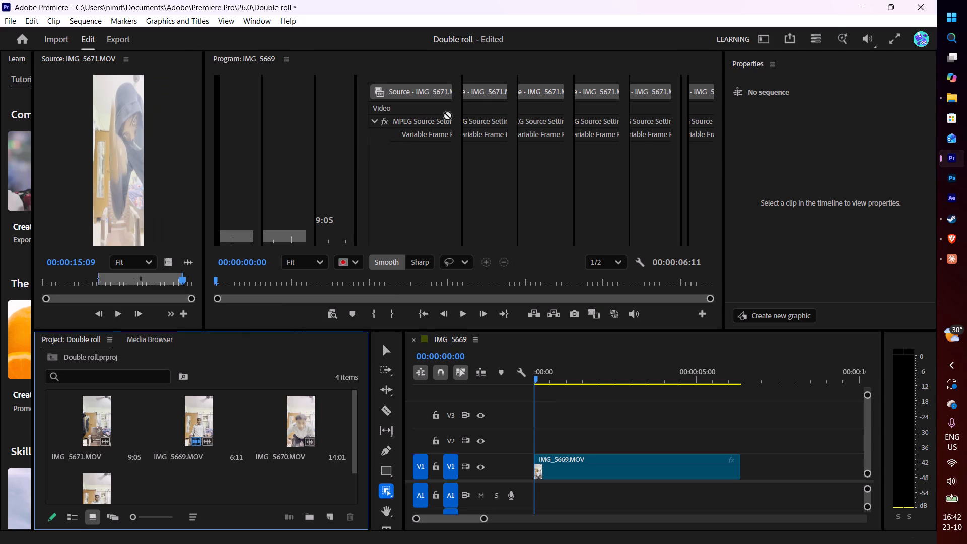
Close Adobe Premiere without saving the Double roll project, and relaunch it from the desktop.
left_click(925, 10)
left_click(498, 312)
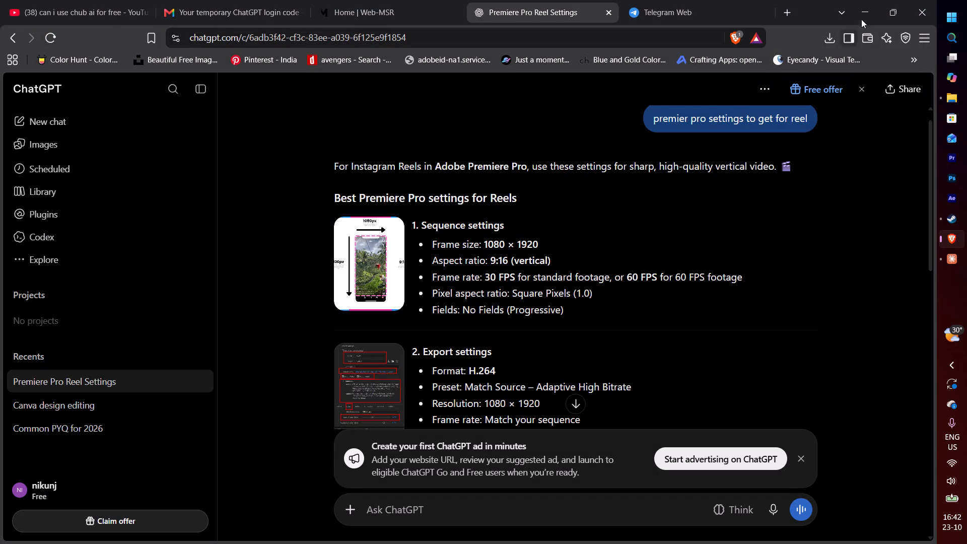
left_click(863, 16)
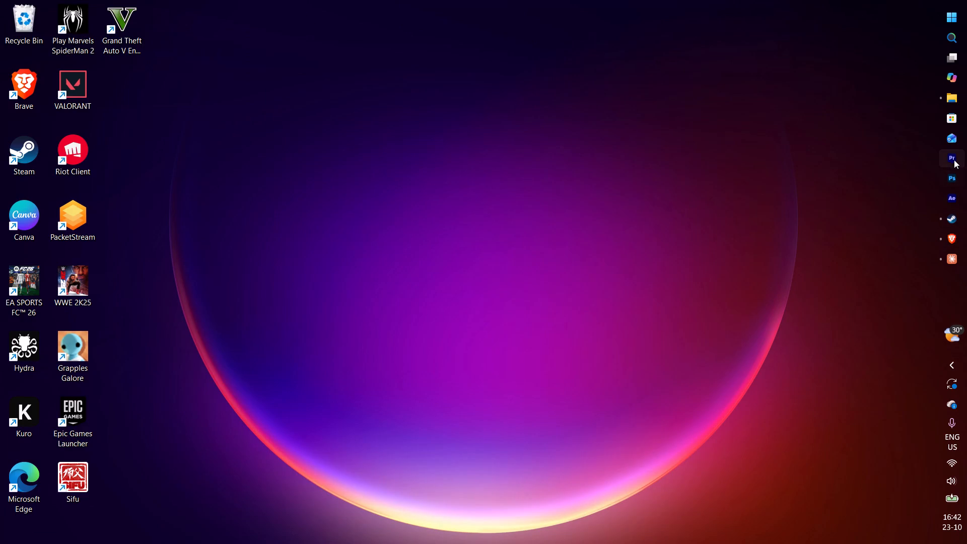
left_click(954, 159)
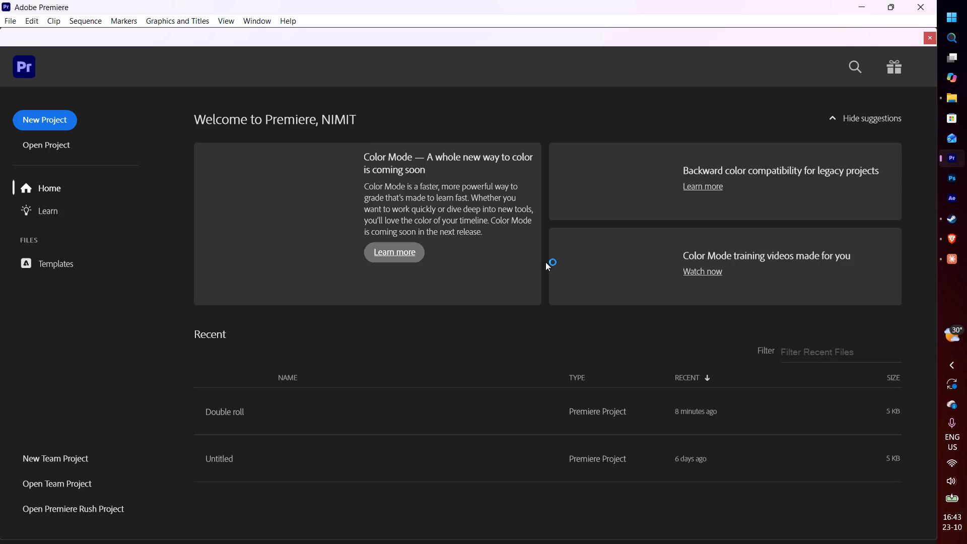
Create a new project named "project" in the default location with no template, skipping the initial media import.
left_click(50, 122)
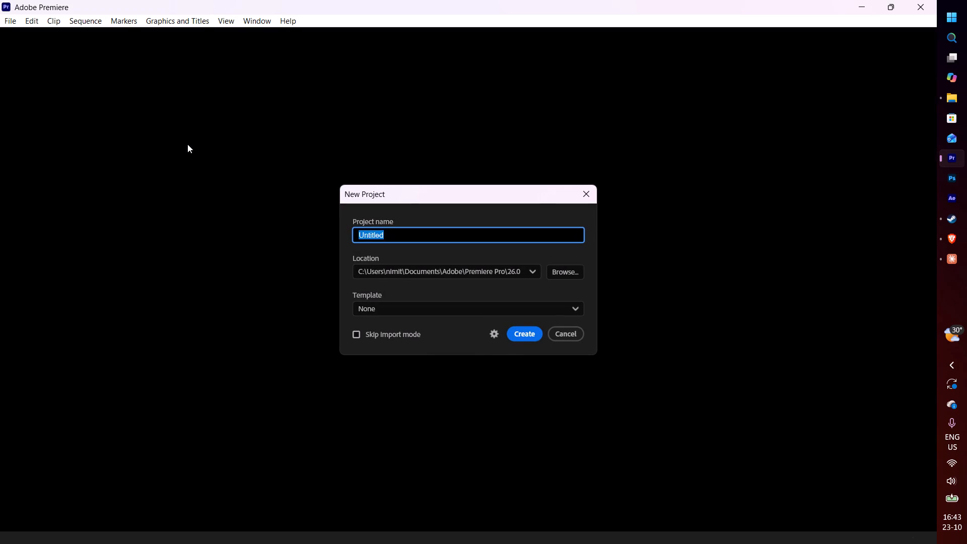
key("BackSpace")
type("projex")
key("BackSpace")
type("ct")
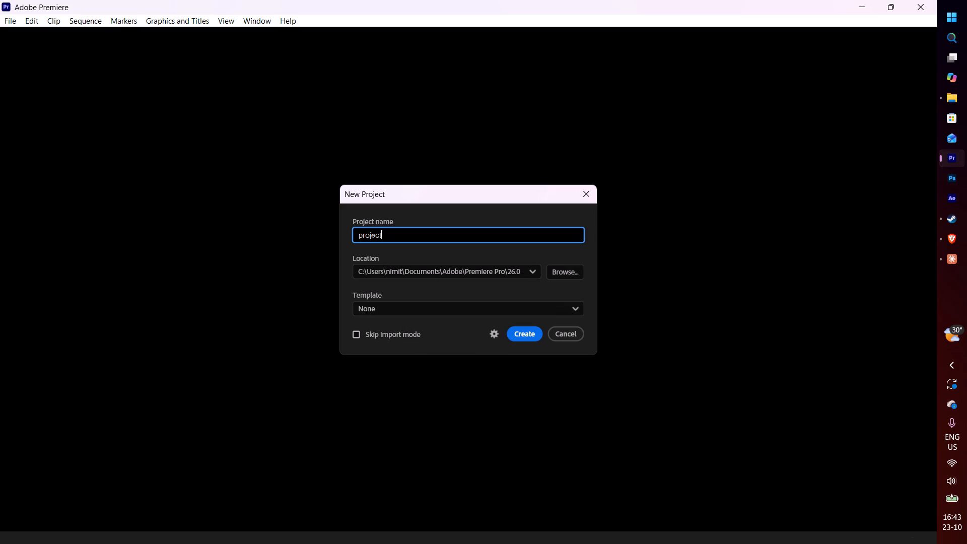
left_click(518, 335)
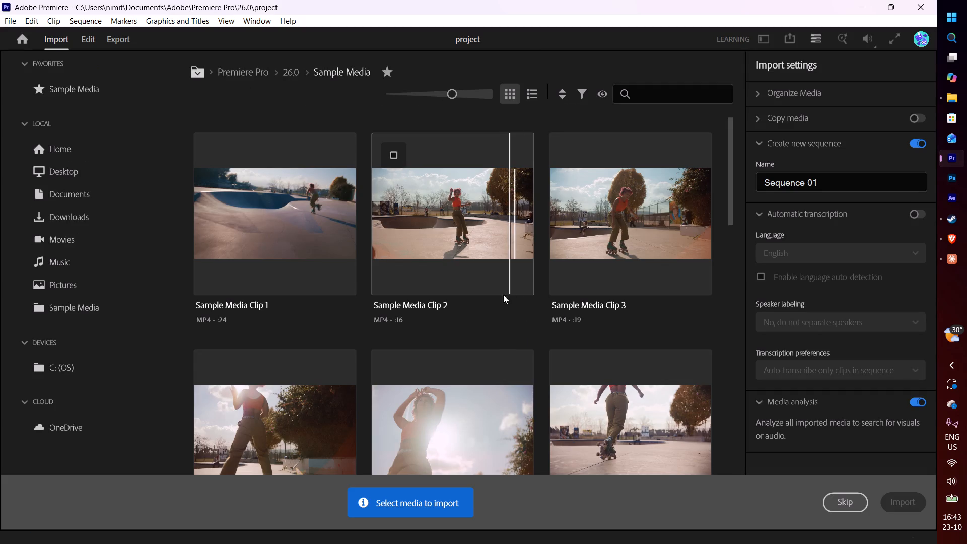
left_click(845, 509)
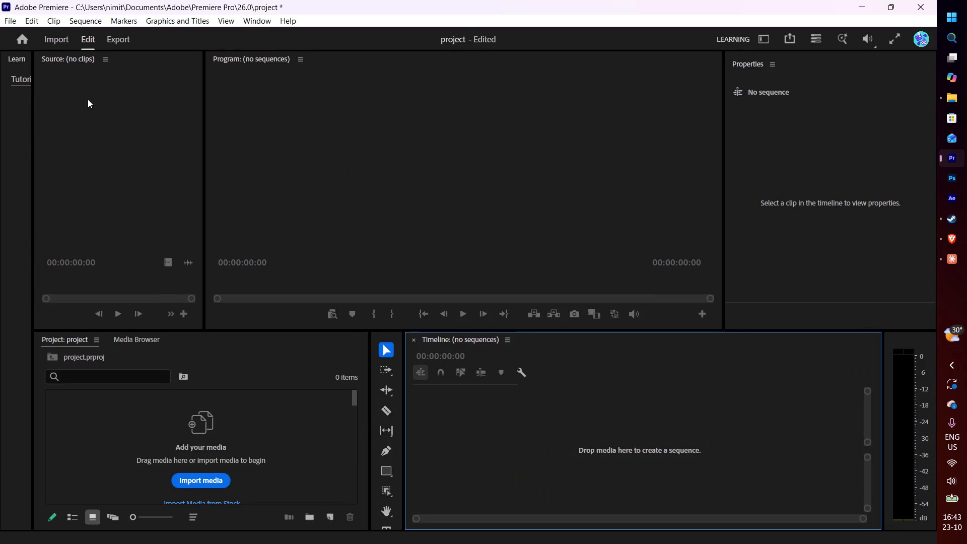
Import IMG_5671.MOV, IMG_5670.MOV and IMG_5669.MOV from the edit folder in Downloads into the project.
left_click(61, 41)
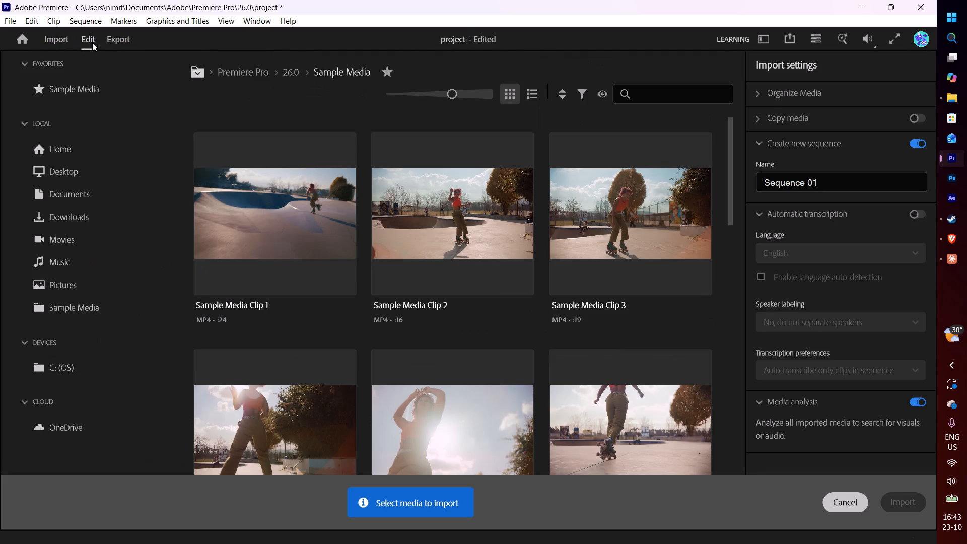
left_click(92, 42)
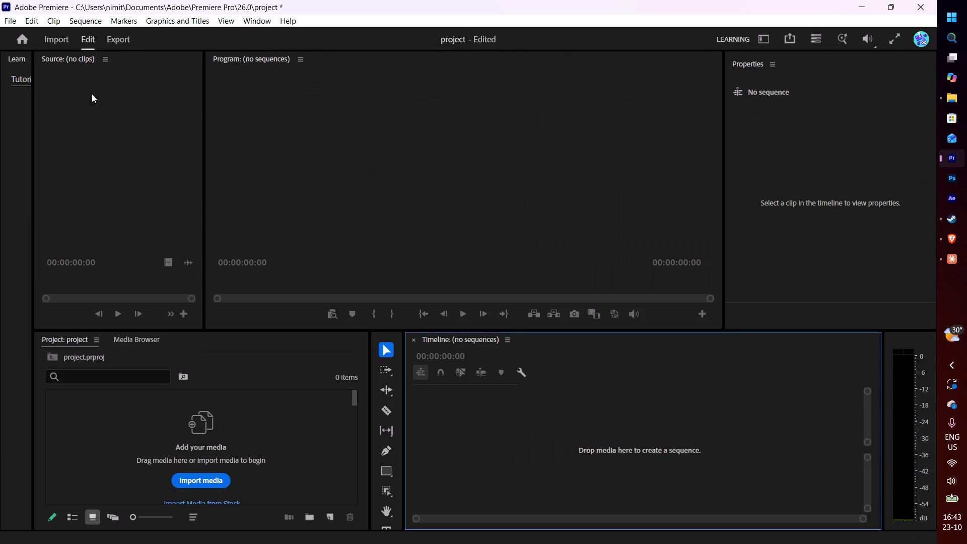
left_click(213, 484)
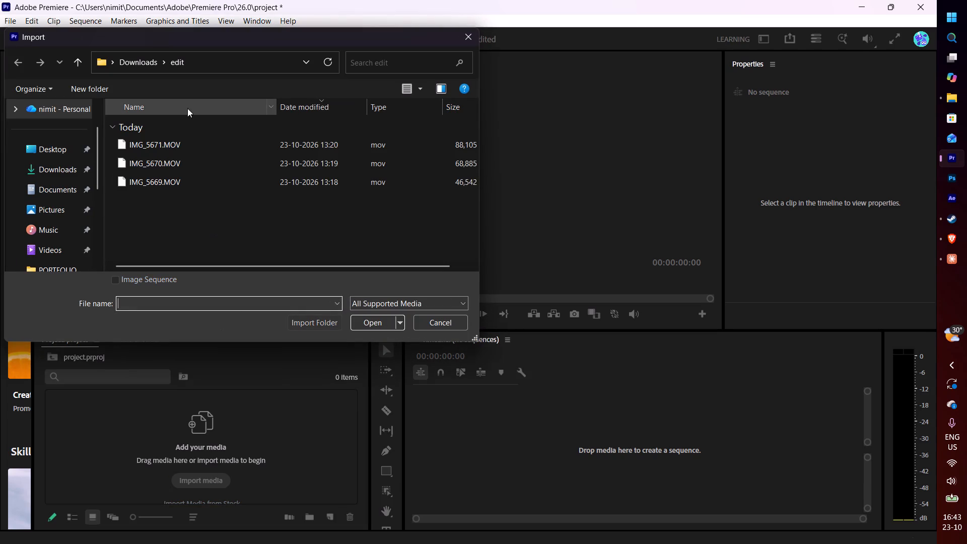
left_click(203, 181, "shift")
left_click(374, 323)
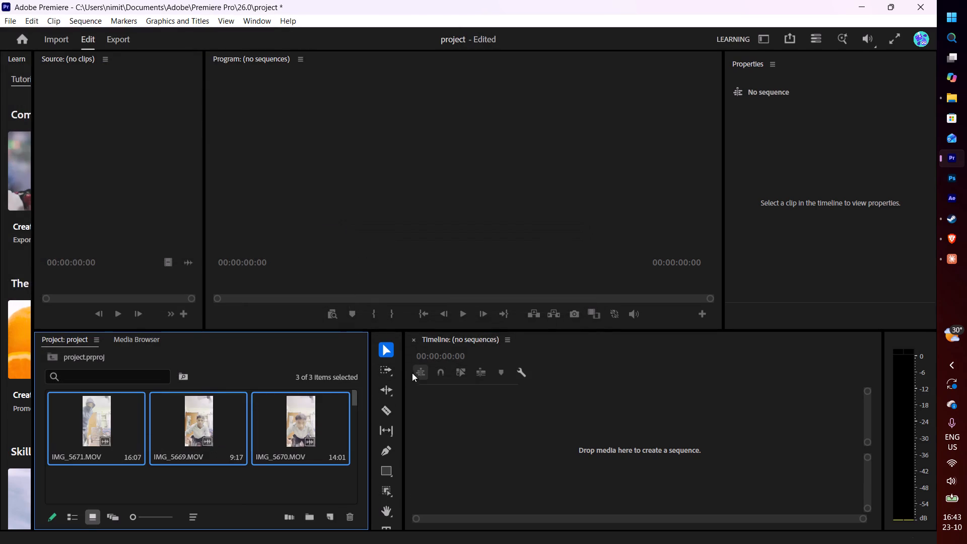
Play IMG_5669.MOV and IMG_5670.MOV in the Source monitor to compare the two takes.
double_click(220, 428)
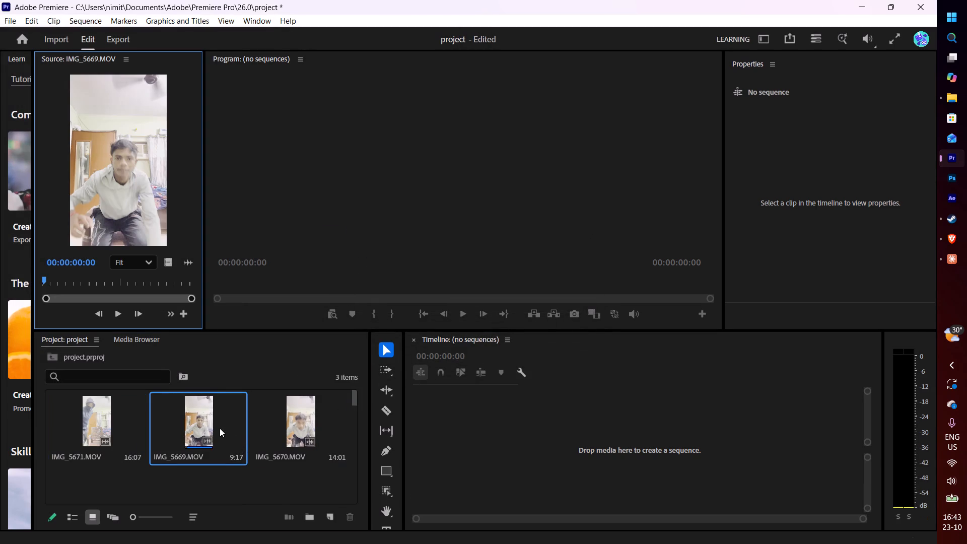
left_click(117, 314)
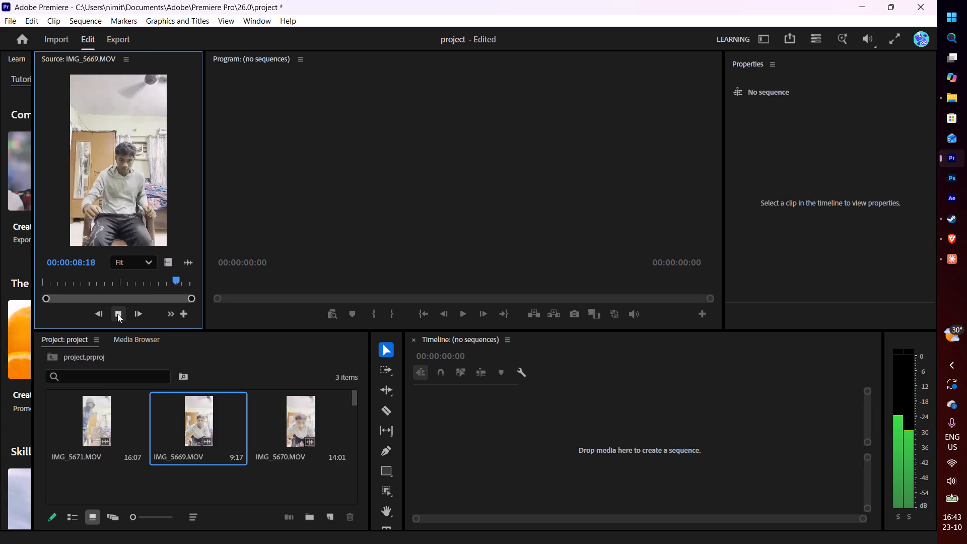
double_click(304, 411)
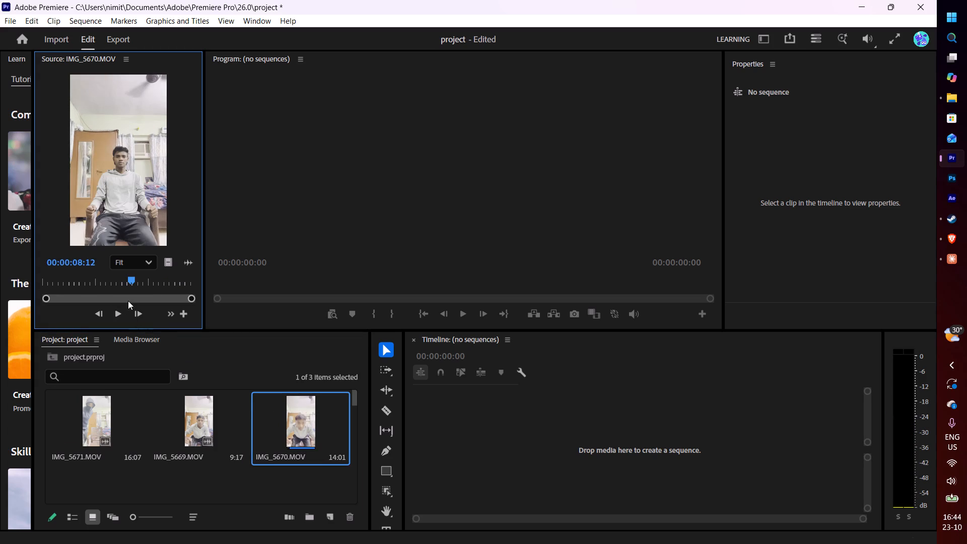
left_click(116, 310)
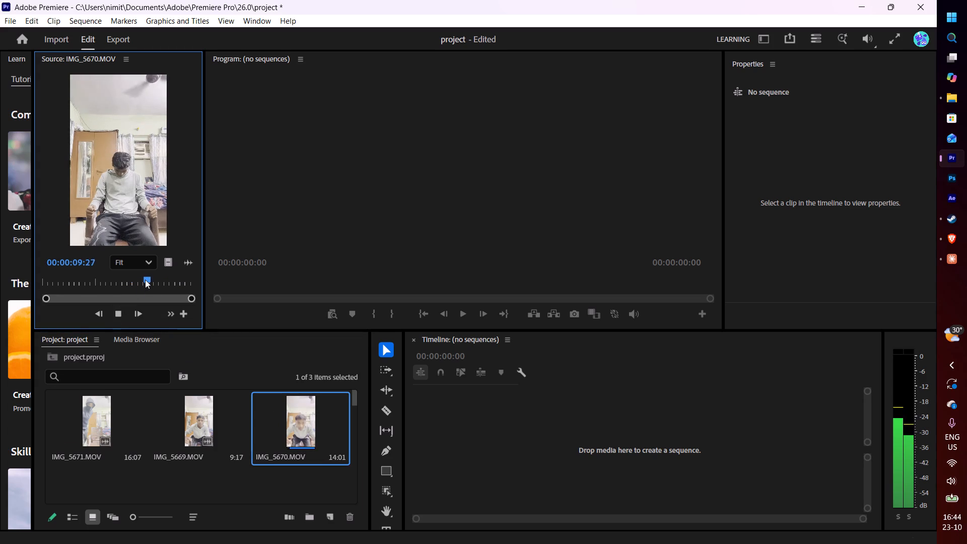
left_click_drag(150, 279, 29, 290)
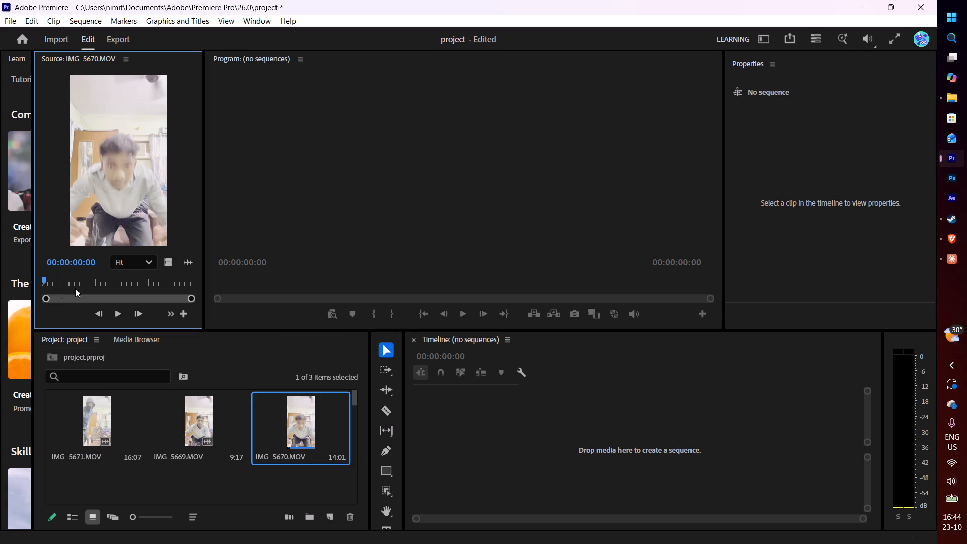
left_click(115, 318)
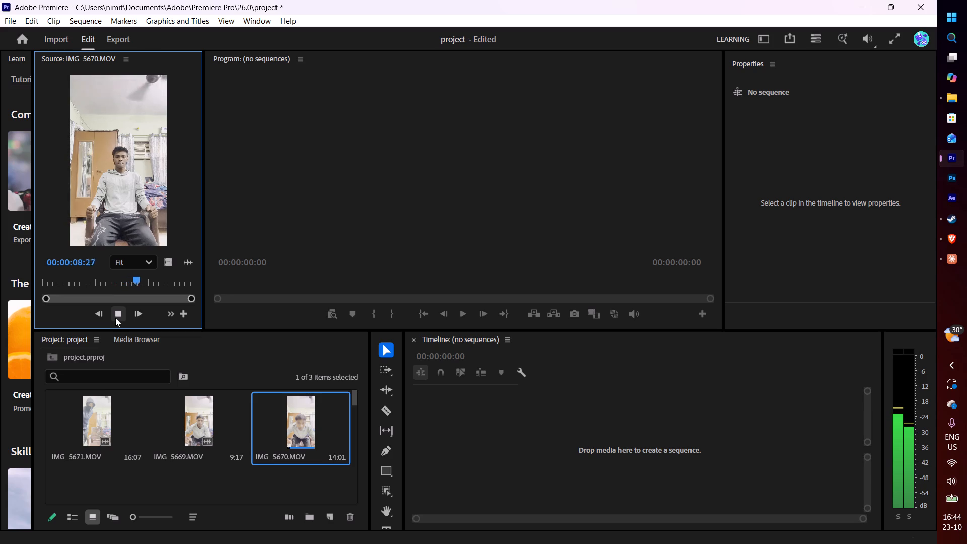
left_click(115, 318)
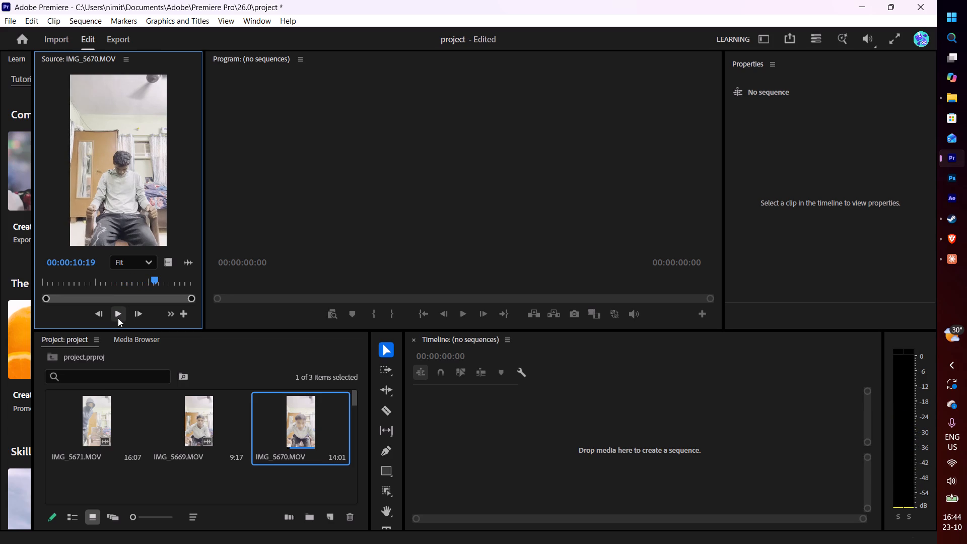
Remove IMG_5670.MOV from the project.
right_click(306, 427)
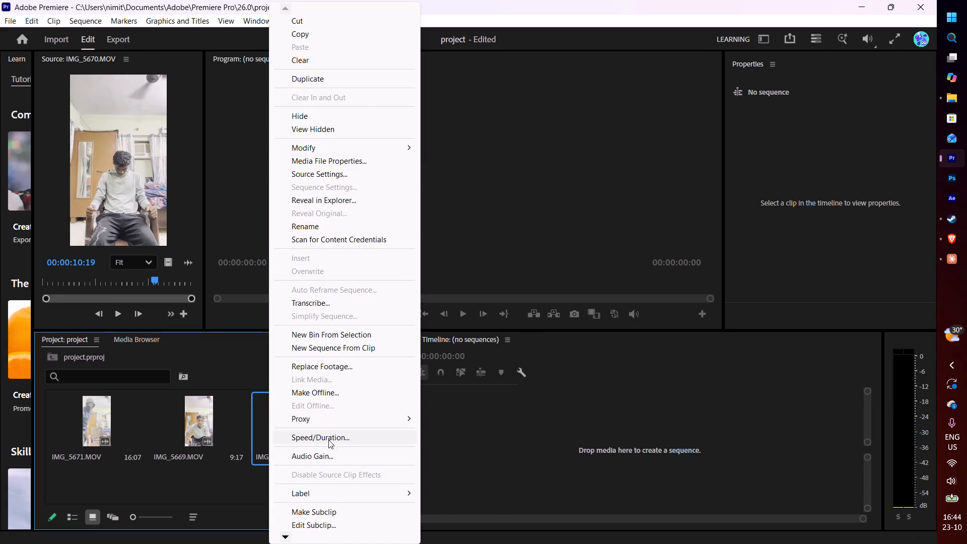
left_click(330, 57)
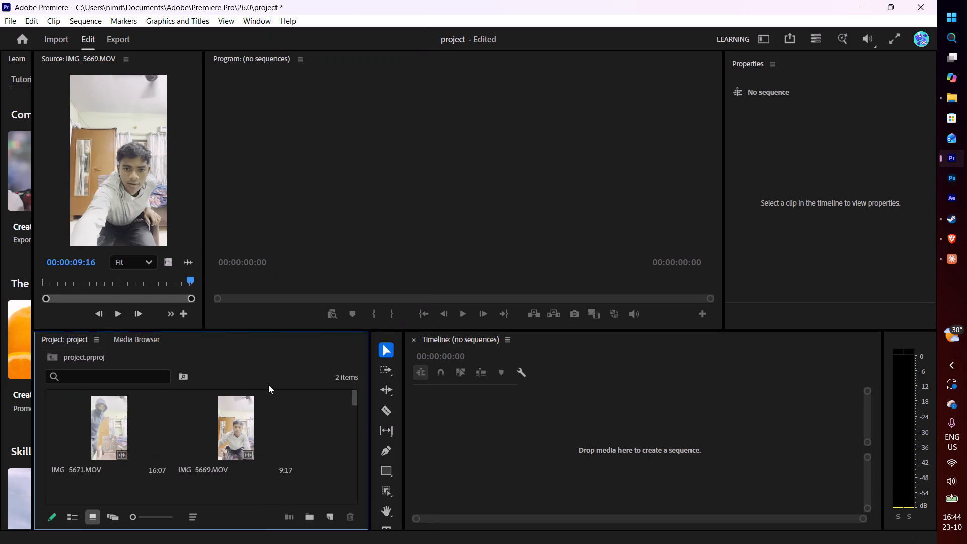
Mark IMG_5669.MOV with an In point at 00:00:00:29 and an Out point that gives a 6:16 range.
left_click(243, 419)
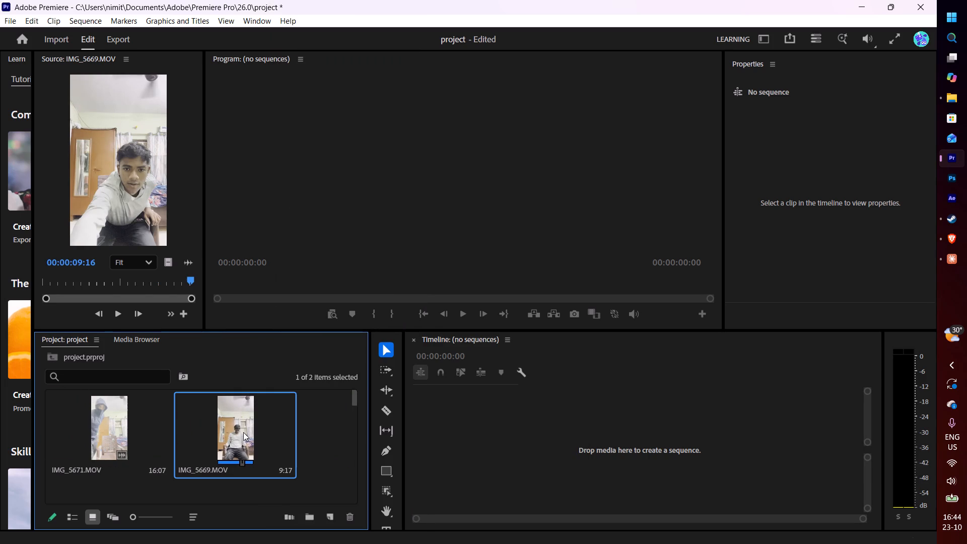
double_click(243, 432)
left_click_drag(191, 280, 0, 290)
left_click(125, 316)
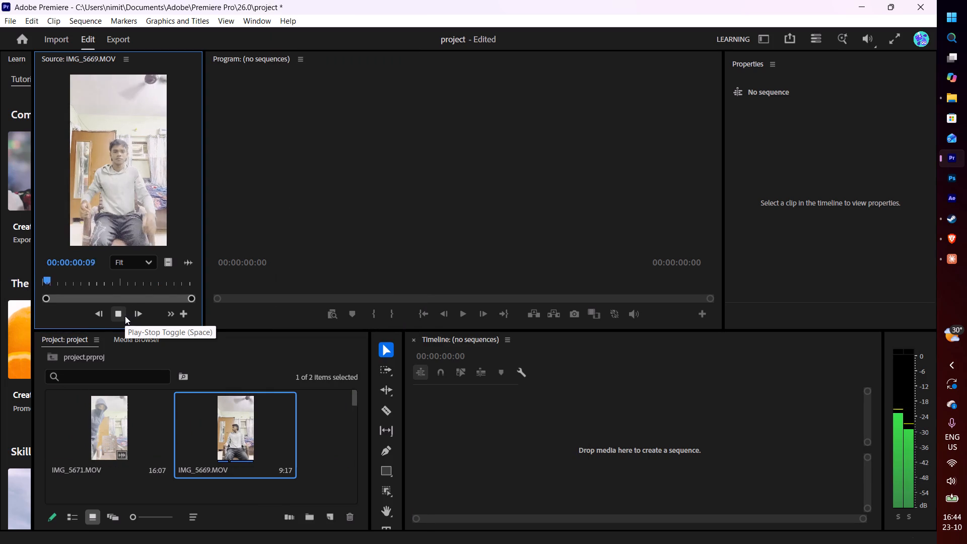
left_click(125, 316)
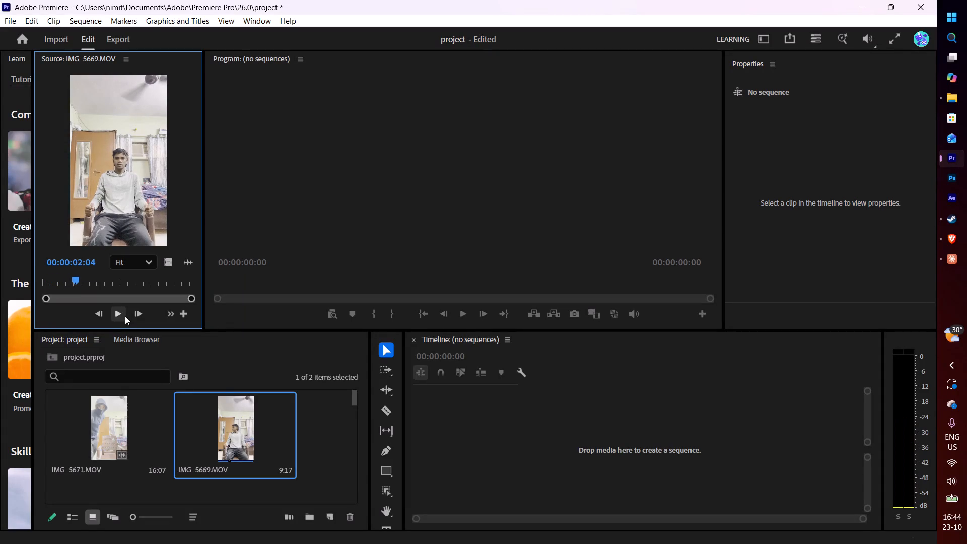
left_click_drag(78, 281, 74, 281)
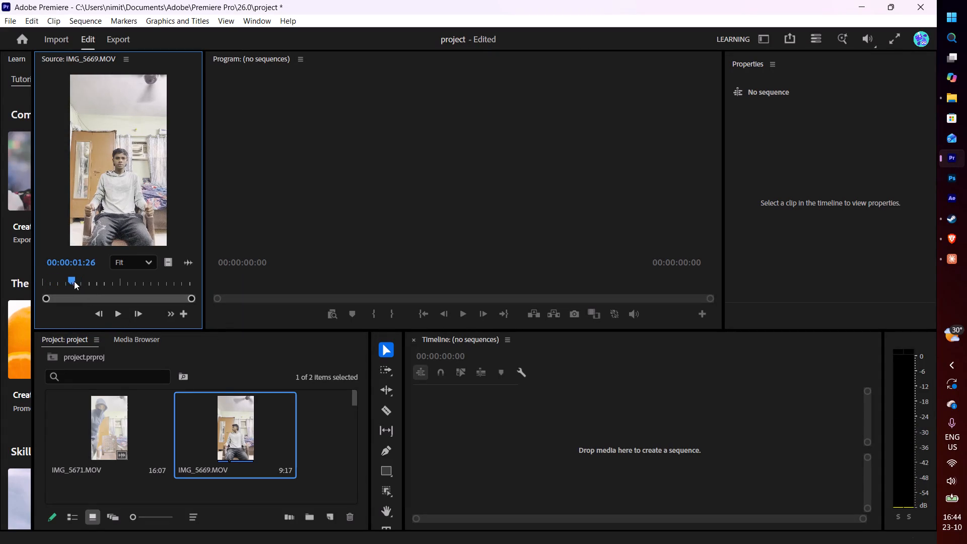
left_click_drag(74, 281, 60, 283)
key("i")
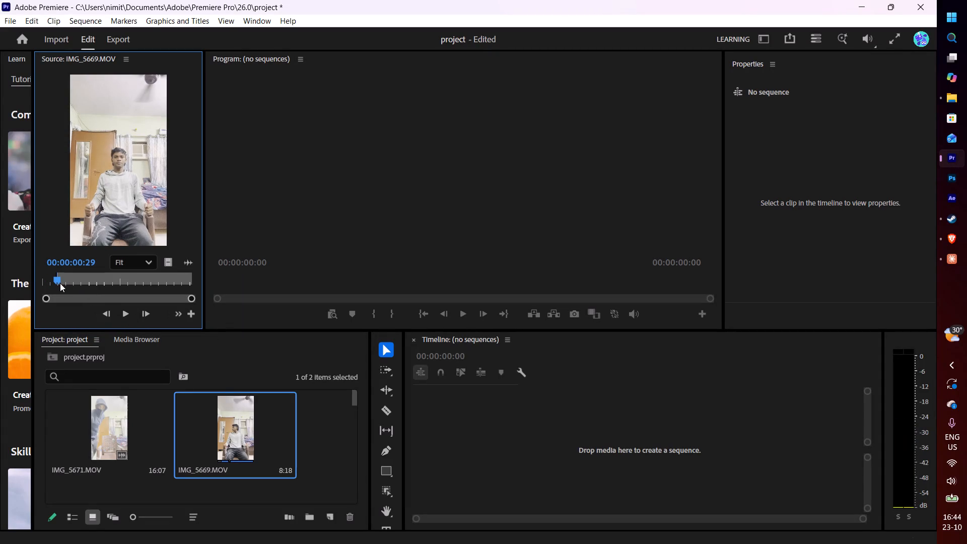
key("space")
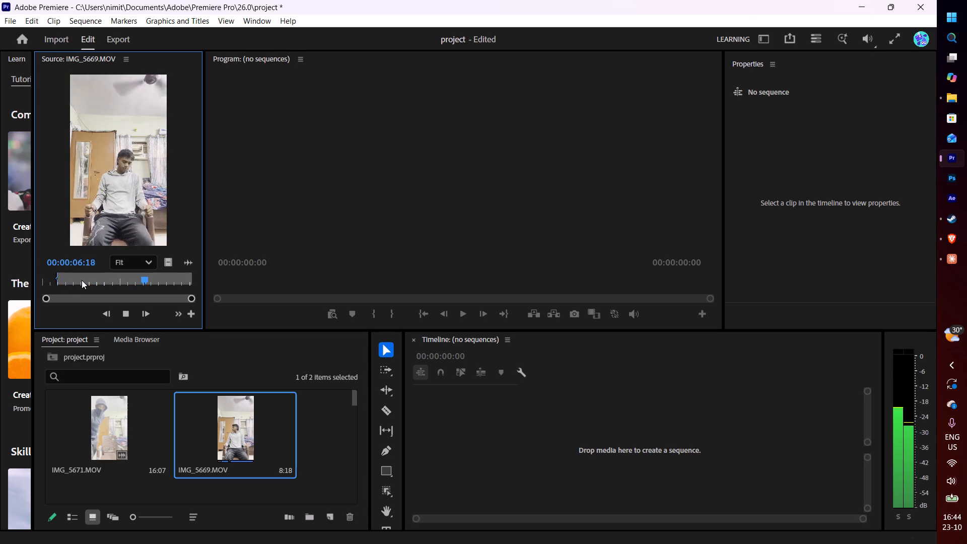
key("o")
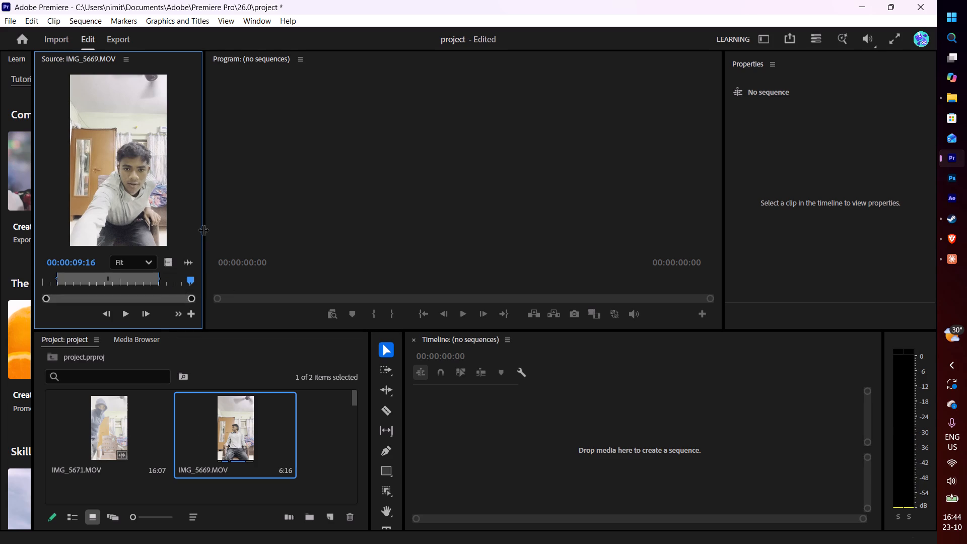
Widen the Source monitor, create a sequence from only the video of the marked IMG_5669.MOV range, and play it through.
left_click_drag(203, 229, 236, 227)
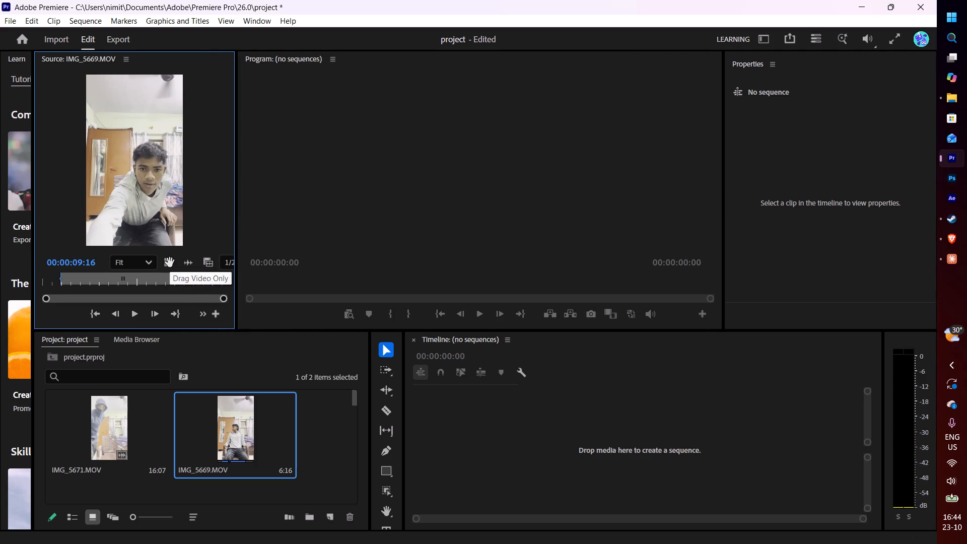
left_click_drag(170, 263, 413, 441)
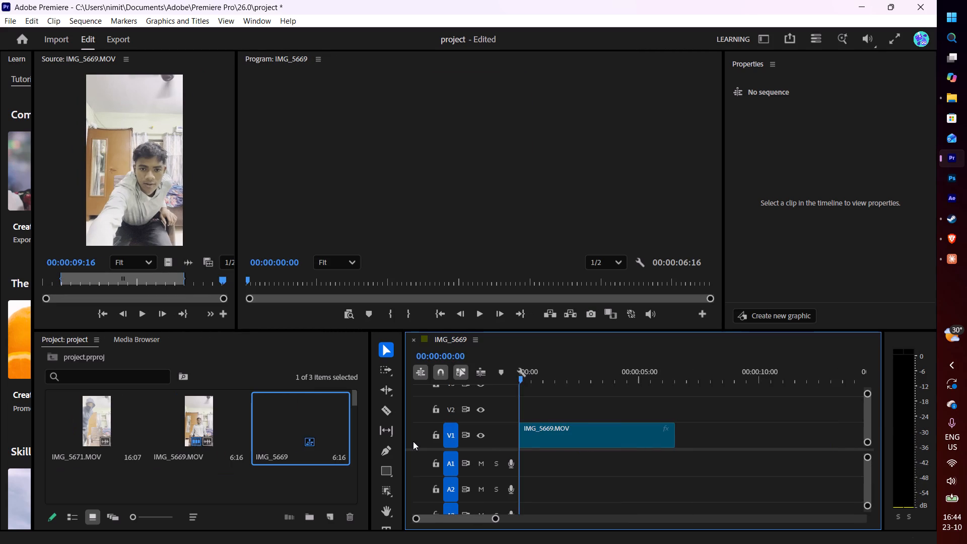
left_click(481, 314)
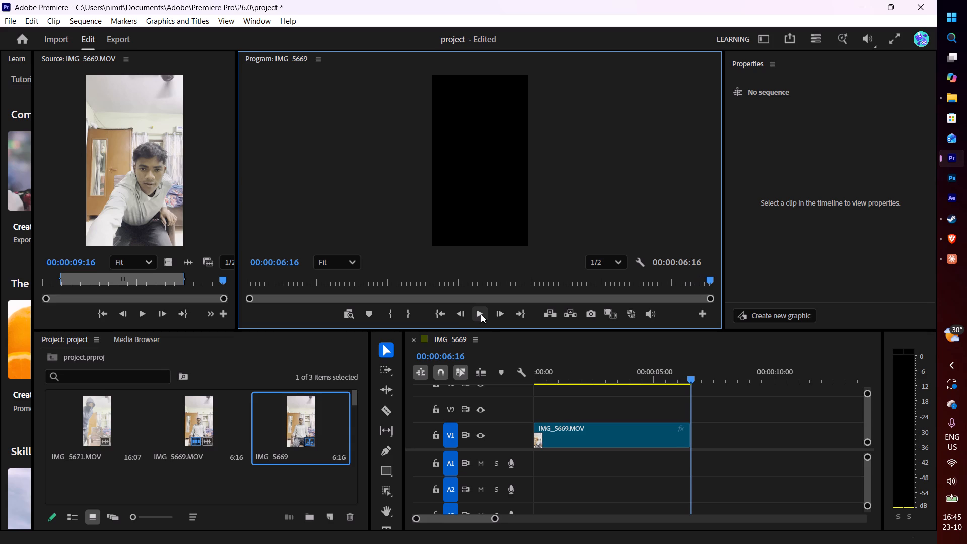
Mark IMG_5671.MOV with an In point at 00:00:06:03 and an Out point that gives a 9:09 range.
left_click(112, 423)
double_click(112, 423)
left_click(129, 320)
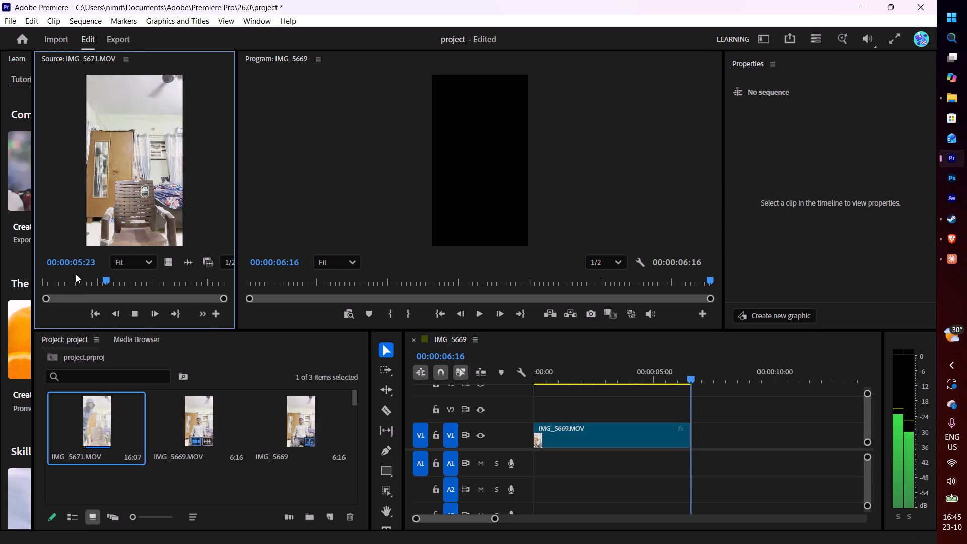
key("space")
type("i")
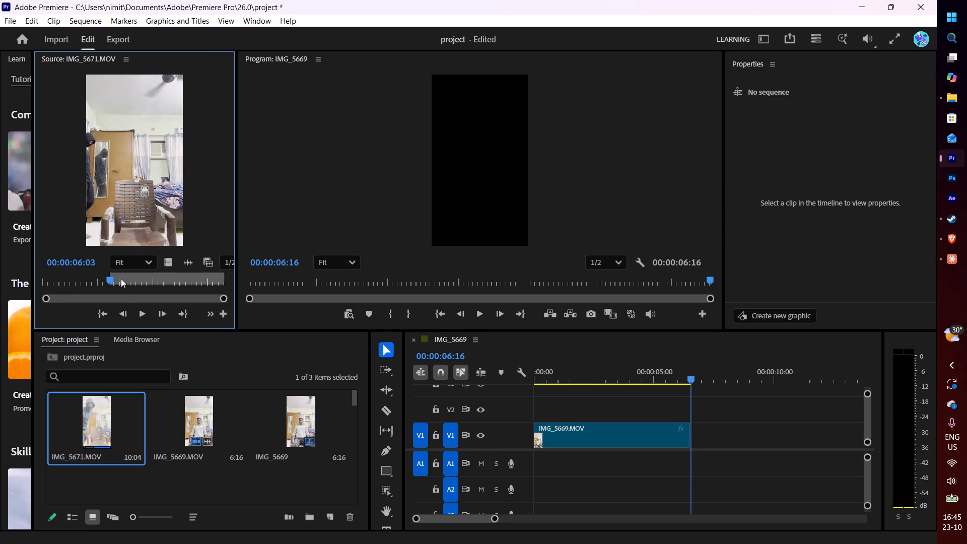
key("space")
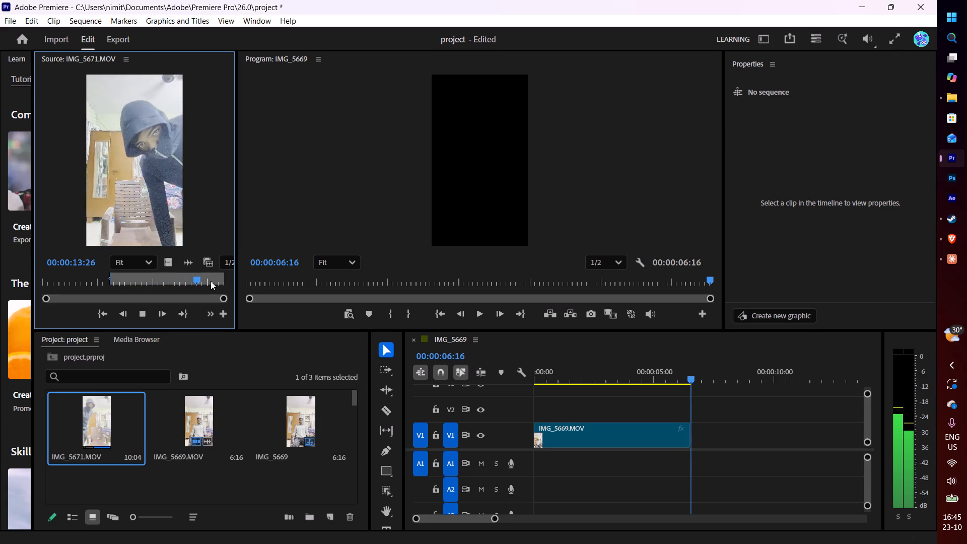
key("o")
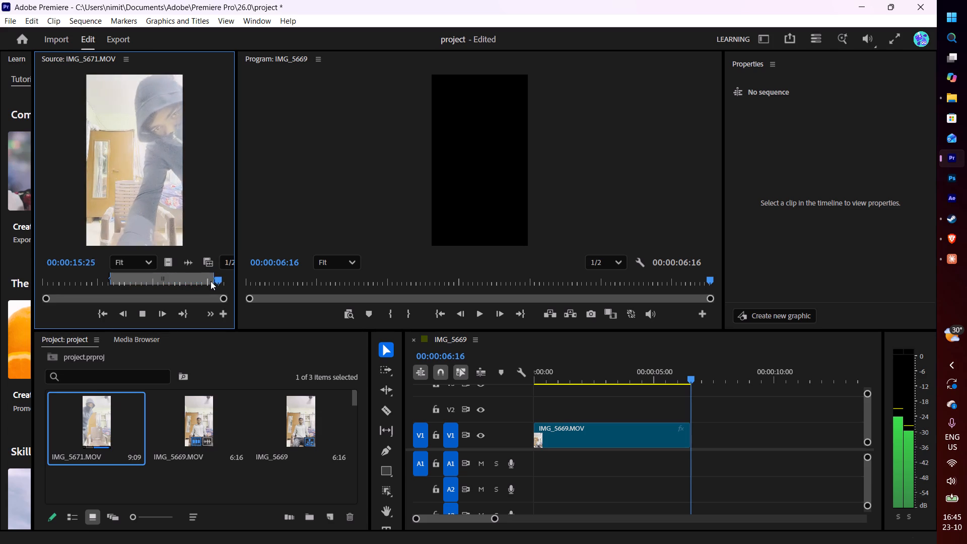
Place only the video of the marked IMG_5671.MOV range on V2 at the sequence start, above IMG_5669.MOV, and return the playhead to 00:00:00:00.
left_click_drag(174, 266, 174, 266)
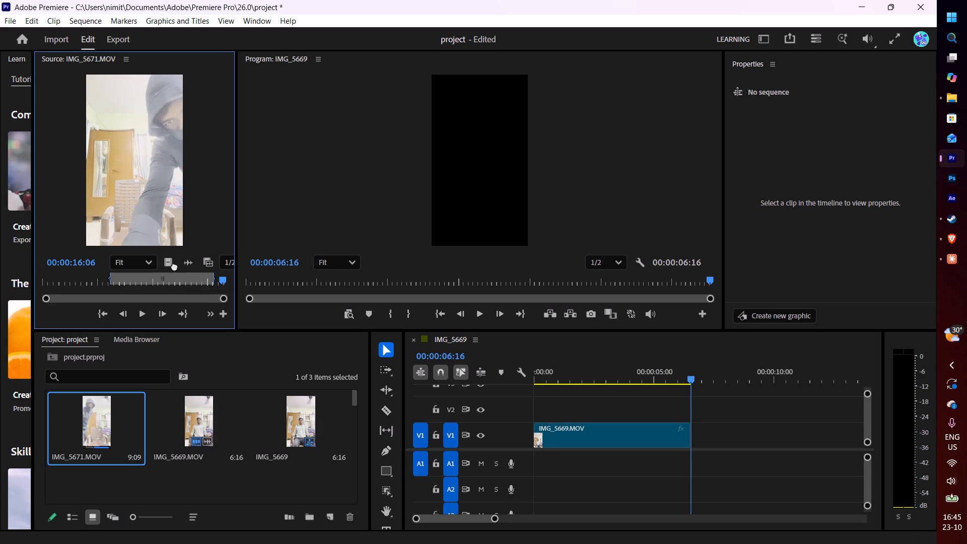
left_click_drag(174, 266, 539, 413)
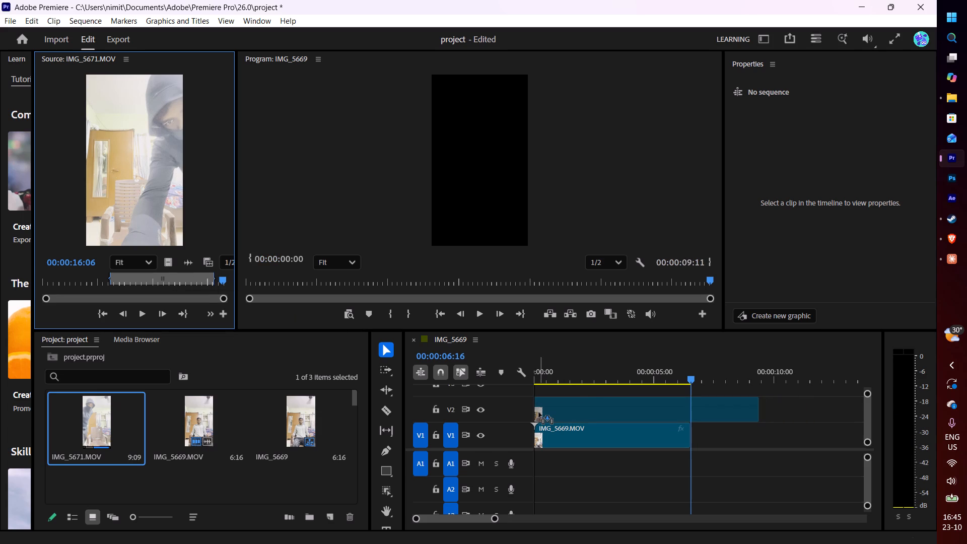
left_click_drag(539, 413, 530, 414)
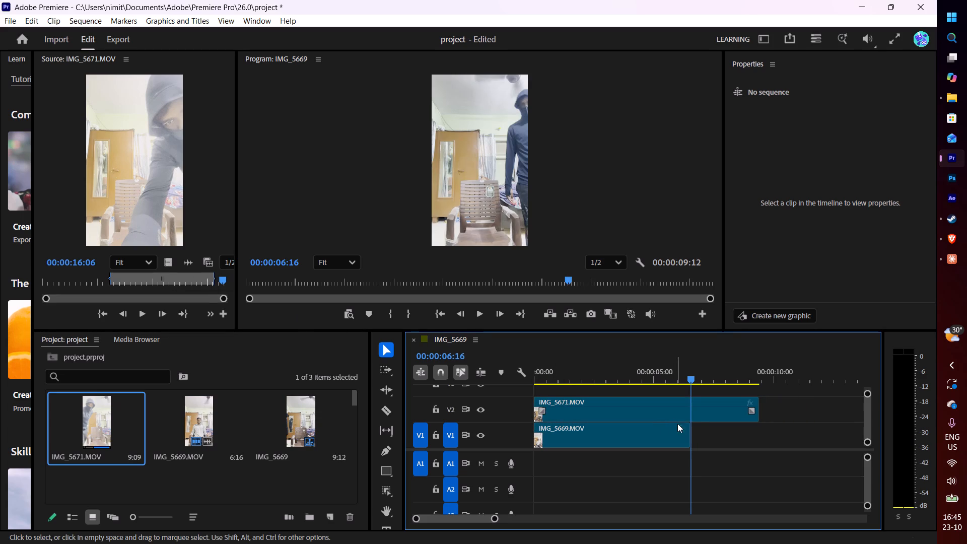
left_click_drag(692, 377, 473, 389)
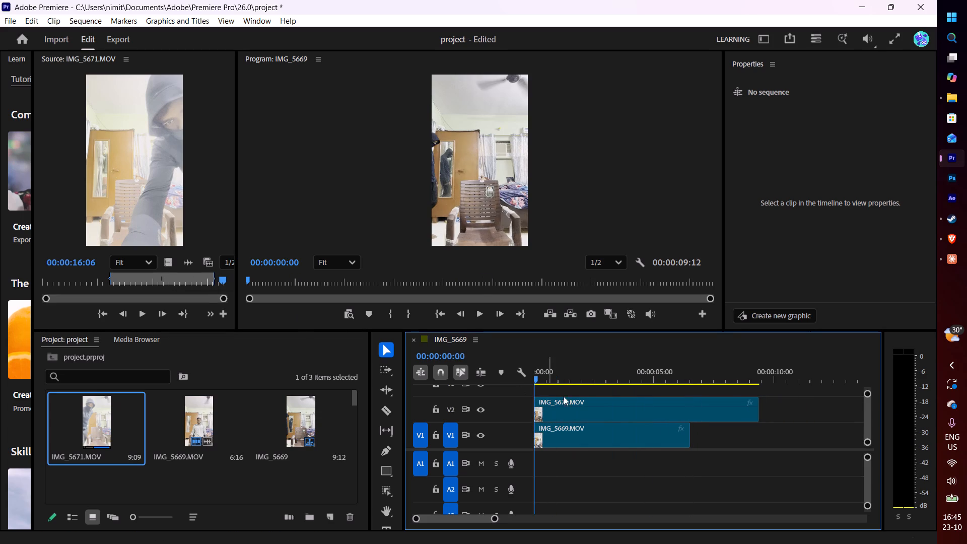
Select the IMG_5671.MOV clip on V2 and widen the Properties panel to review its Transform and Crop settings.
left_click(637, 413)
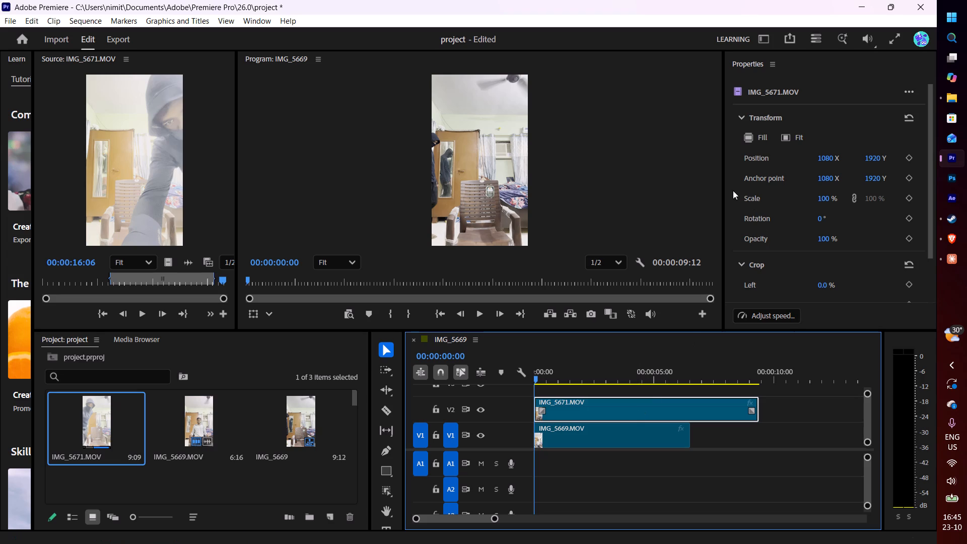
left_click_drag(724, 190, 536, 199)
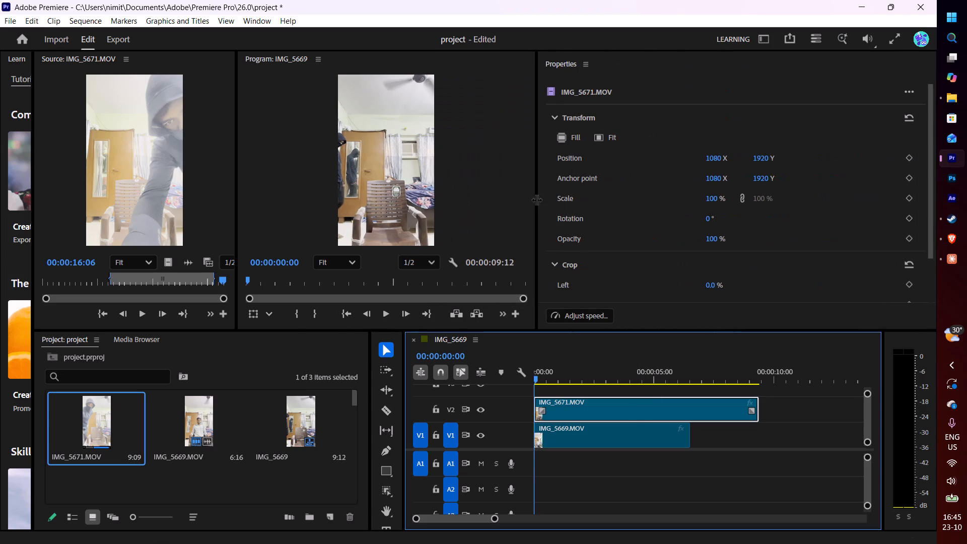
left_click_drag(536, 199, 548, 199)
scroll(668, 193, "down", 4)
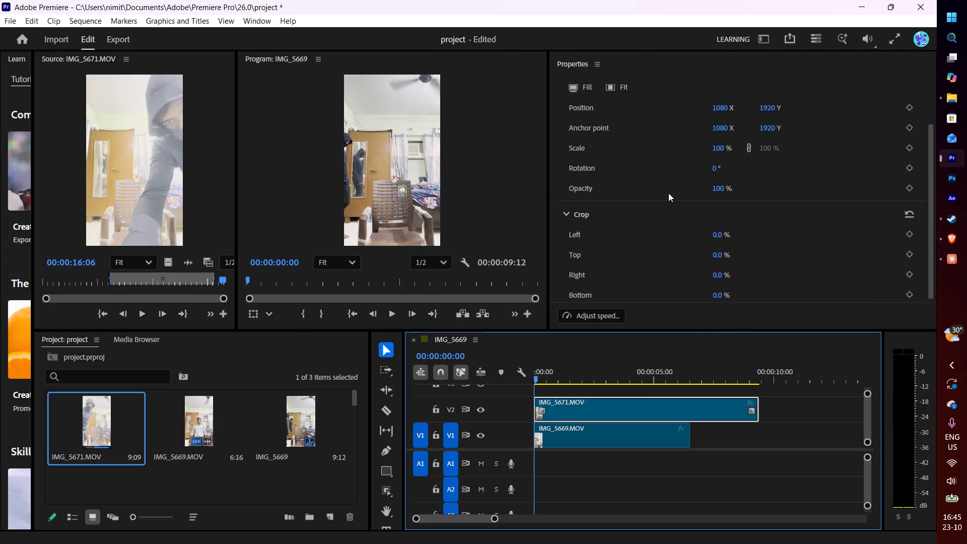
scroll(668, 193, "down", 4)
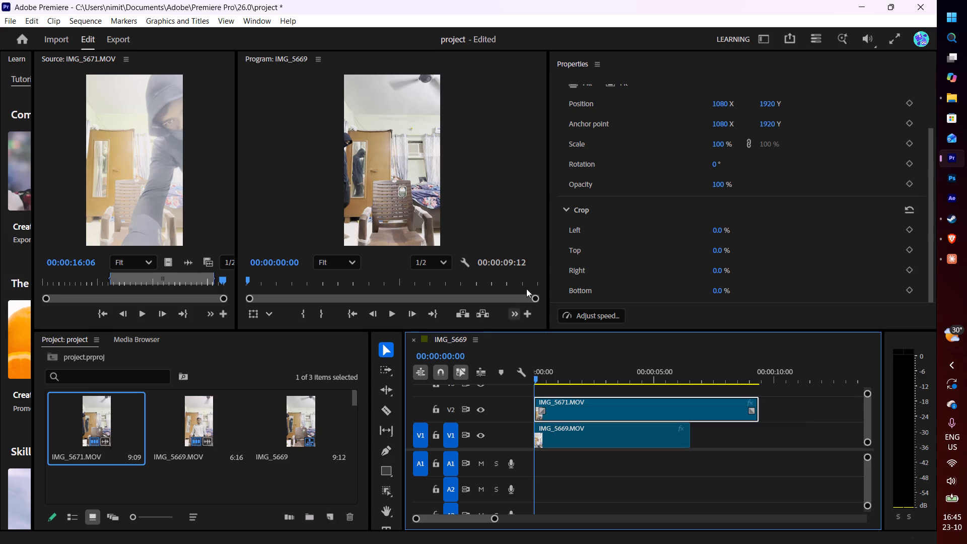
scroll(582, 196, "up", 5)
scroll(546, 437, "down", 3)
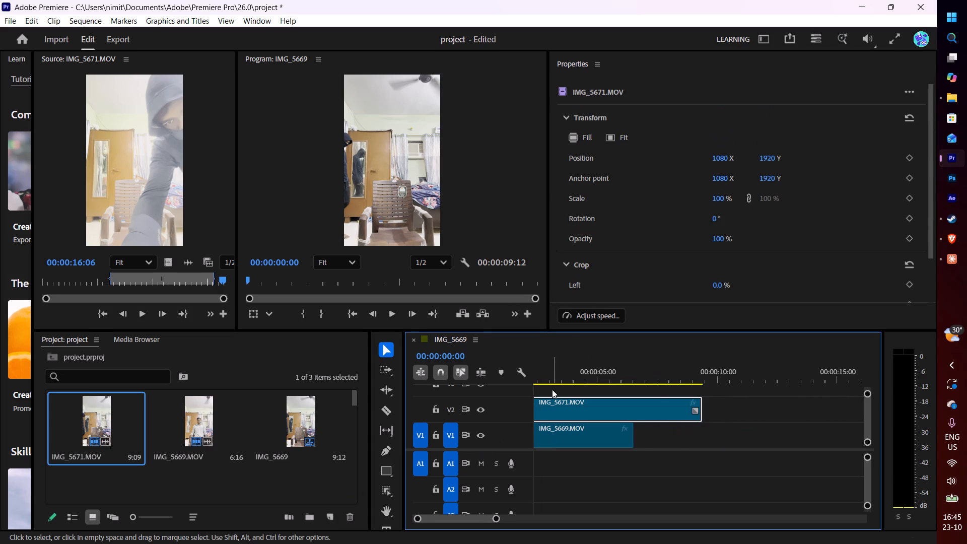
scroll(552, 389, "up", 3)
Create an adjustment layer 1080 wide and 1920 high, keeping the 30.00 fps timebase and square pixels.
left_click(333, 518)
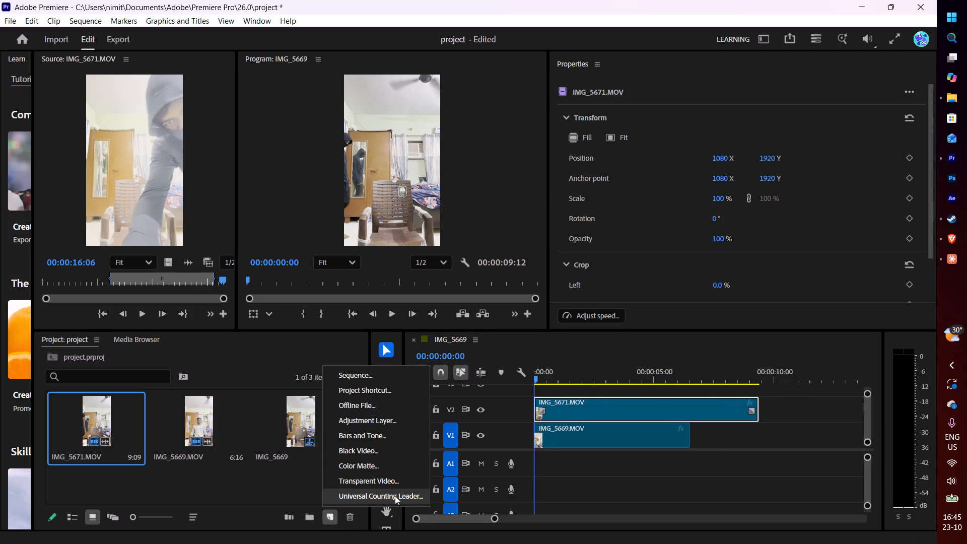
left_click(375, 418)
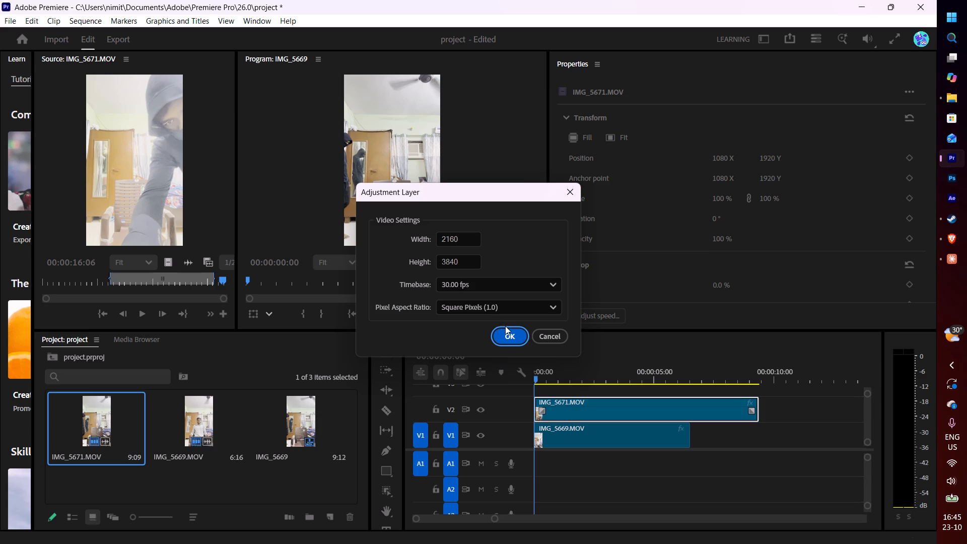
left_click_drag(459, 238, 435, 239)
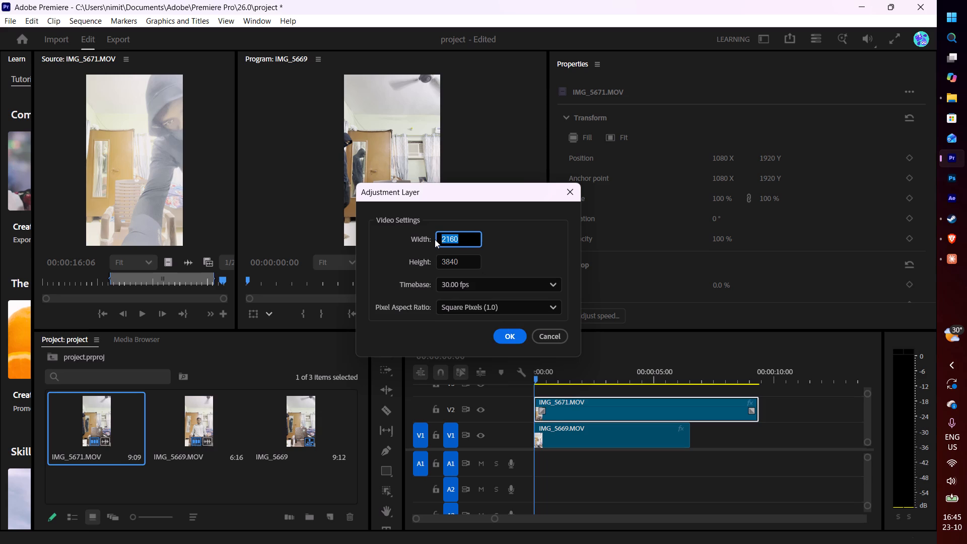
key("BackSpace")
type("180")
key("BackSpace")
key("BackSpace")
key("0")
key("8")
key("0")
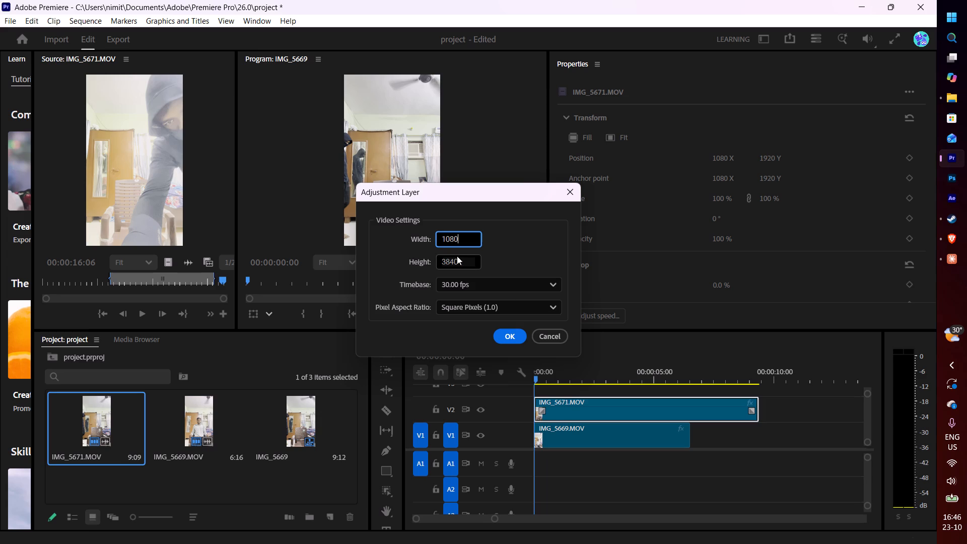
left_click(464, 261)
key("BackSpace")
key("BackSpace")
key("BackSpace")
key("BackSpace")
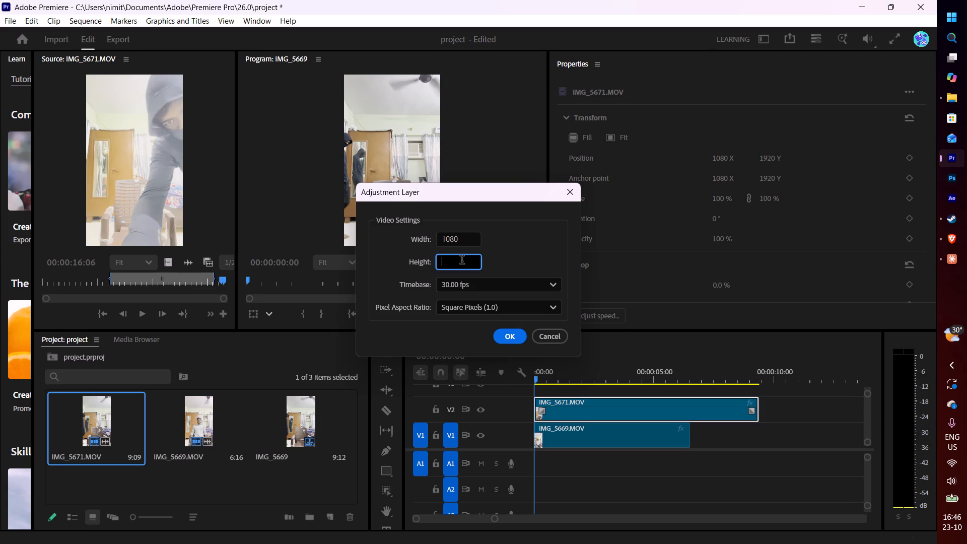
type("1920")
key("Return")
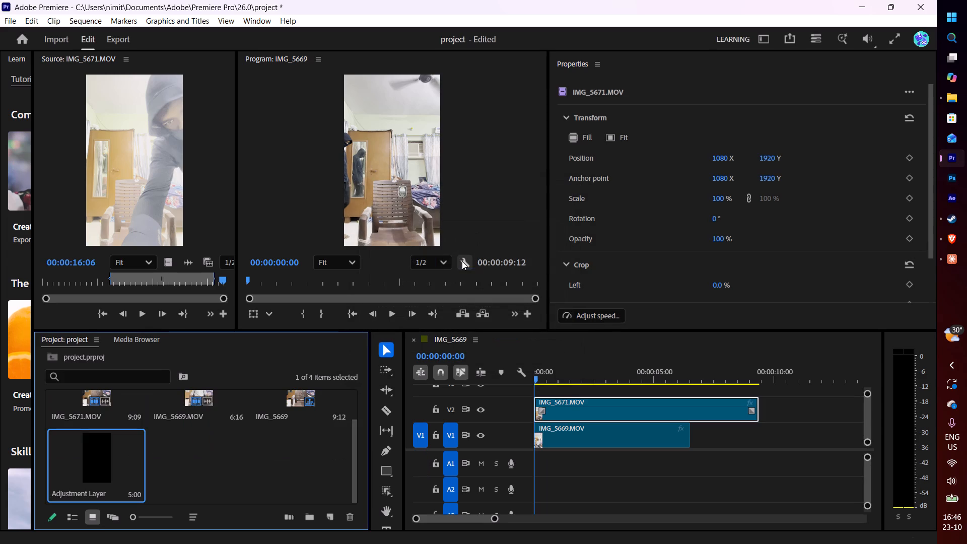
Place the Adjustment Layer on V3 at the sequence start, above IMG_5671.MOV, and select it.
scroll(587, 463, "up", 3)
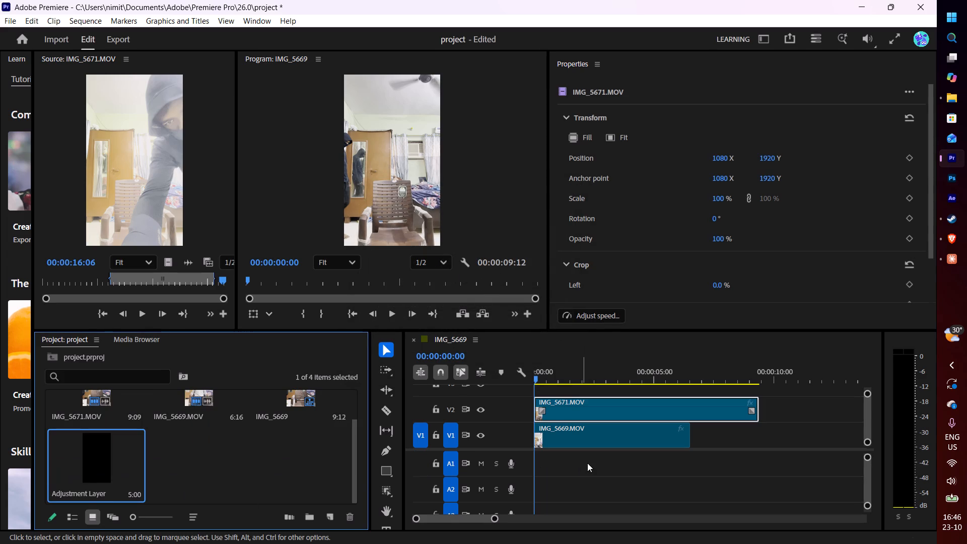
scroll(587, 463, "up", 1)
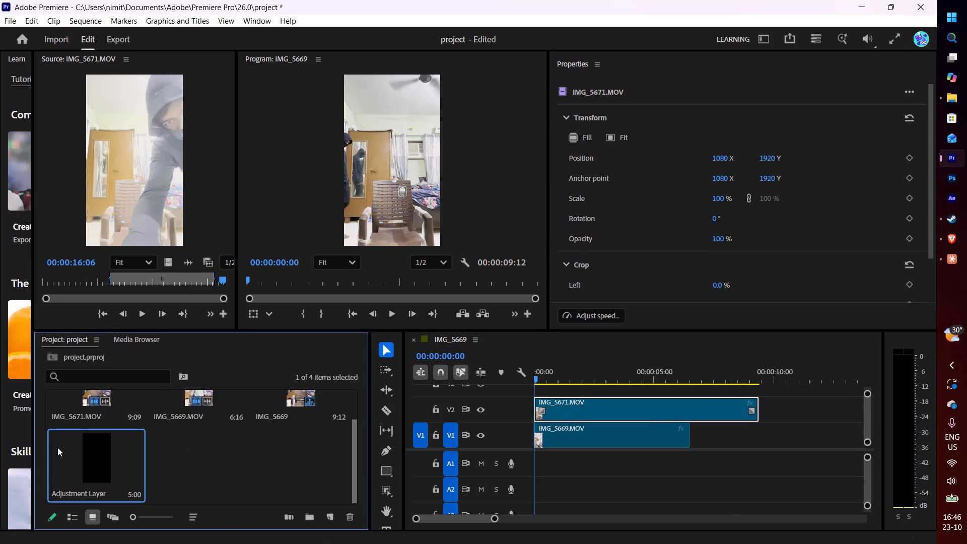
left_click_drag(94, 455, 531, 383)
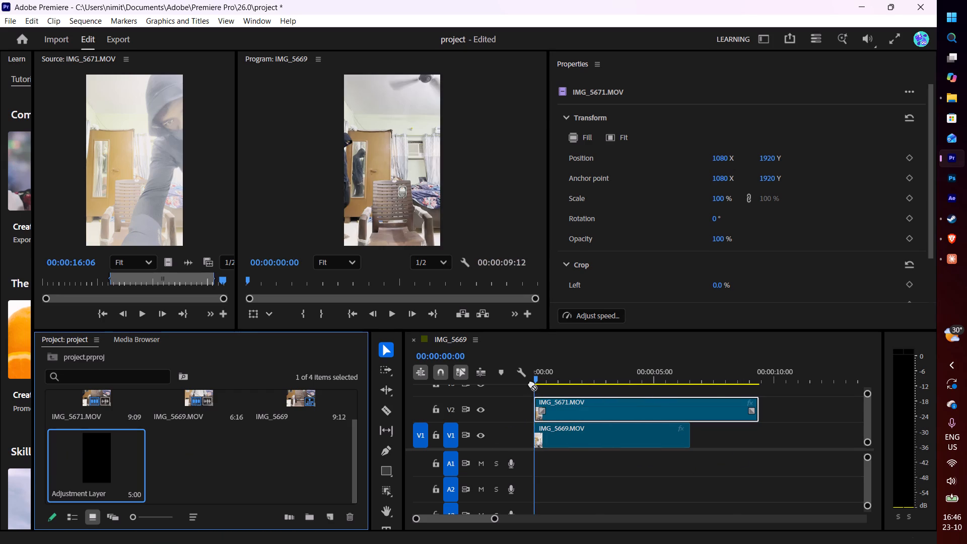
left_click_drag(531, 383, 524, 389)
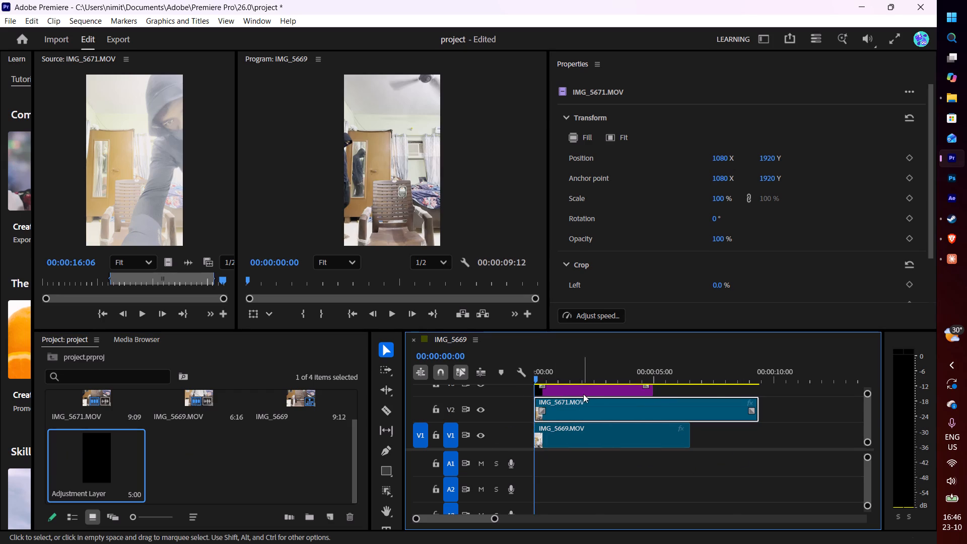
left_click_drag(592, 390, 567, 390)
scroll(628, 417, "up", 3)
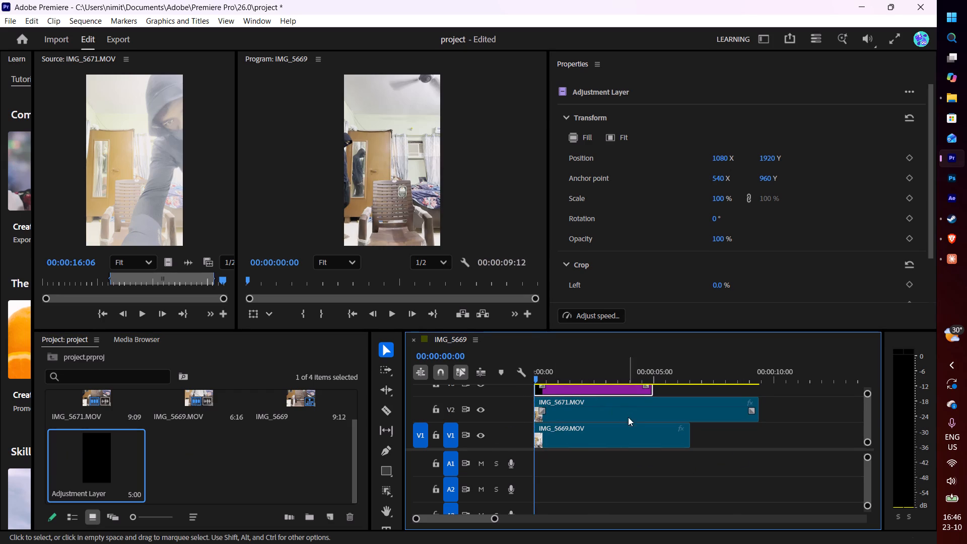
left_click(869, 425)
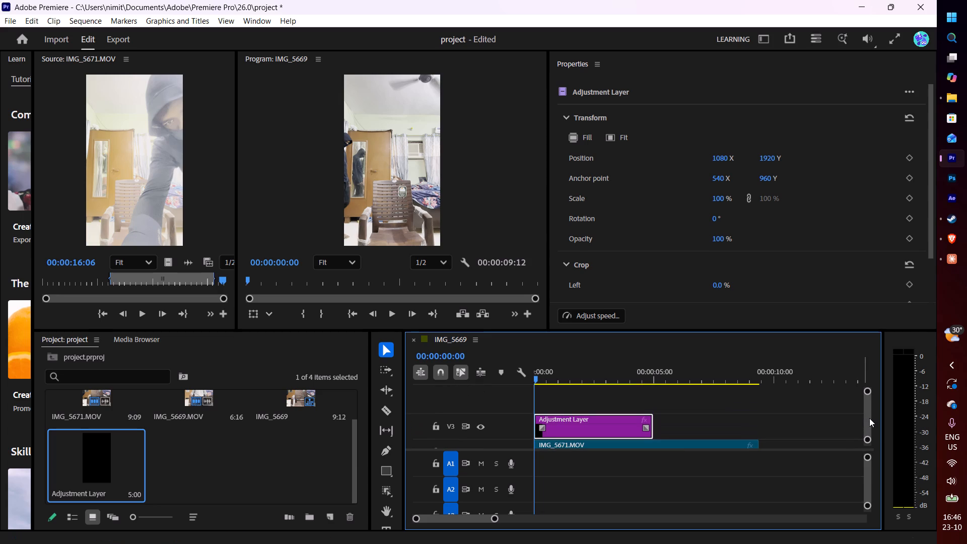
scroll(791, 408, "up", 2)
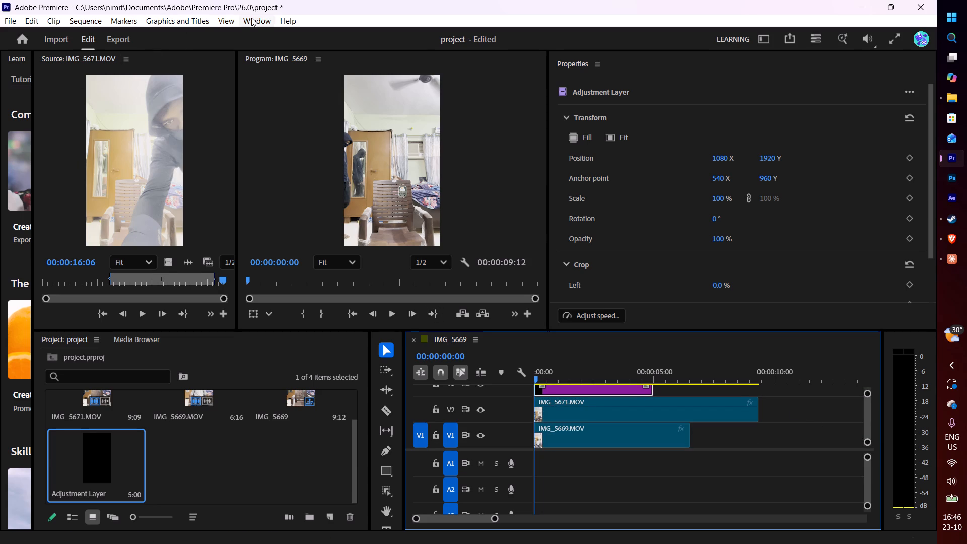
Show the Effect Controls for the Adjustment Layer clip on V3.
left_click(233, 23)
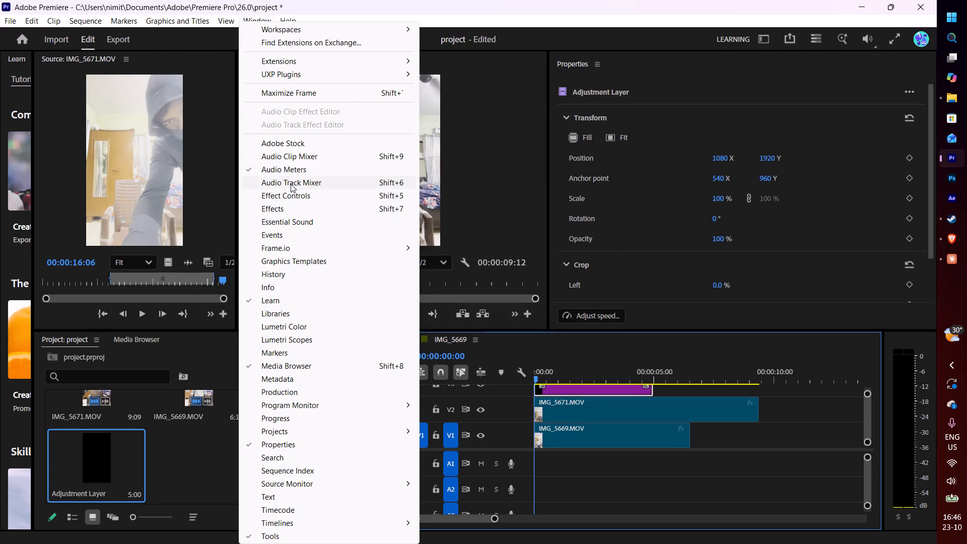
left_click(291, 197)
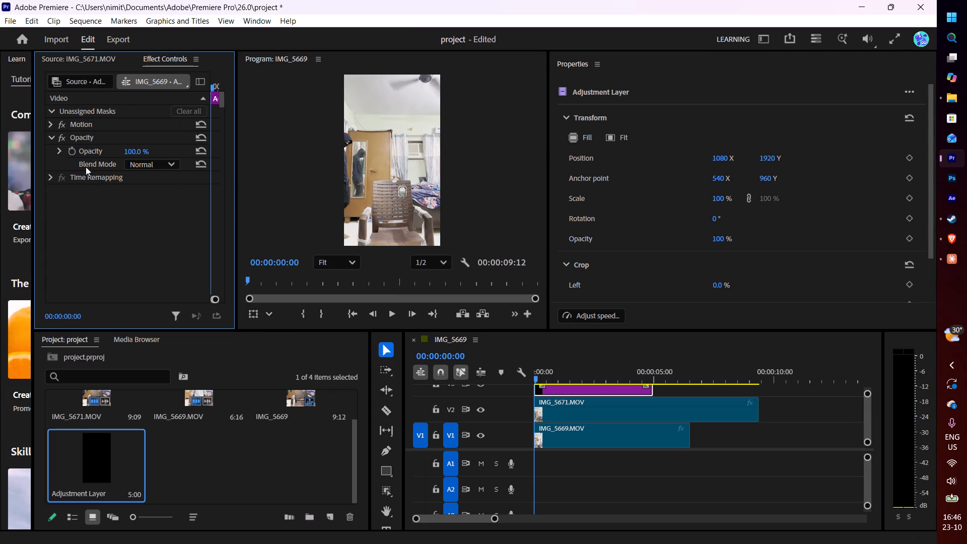
scroll(573, 396, "up", 1)
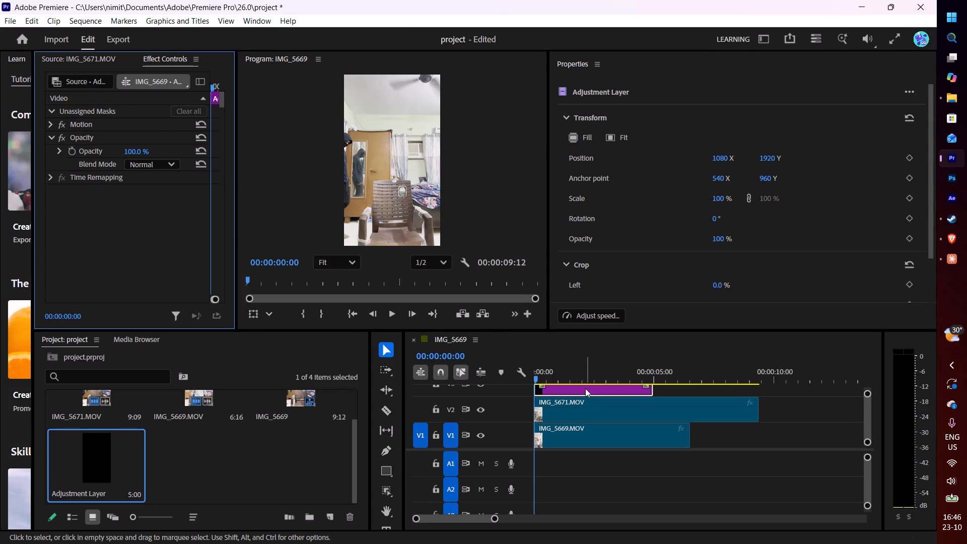
left_click(585, 388)
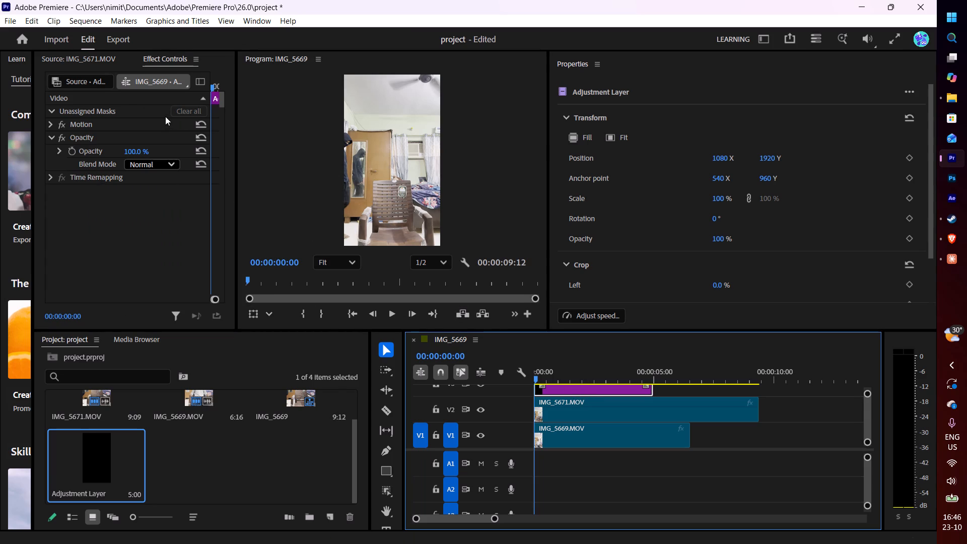
Open the Effects library and look through the Lumetri Presets categories.
left_click(234, 21)
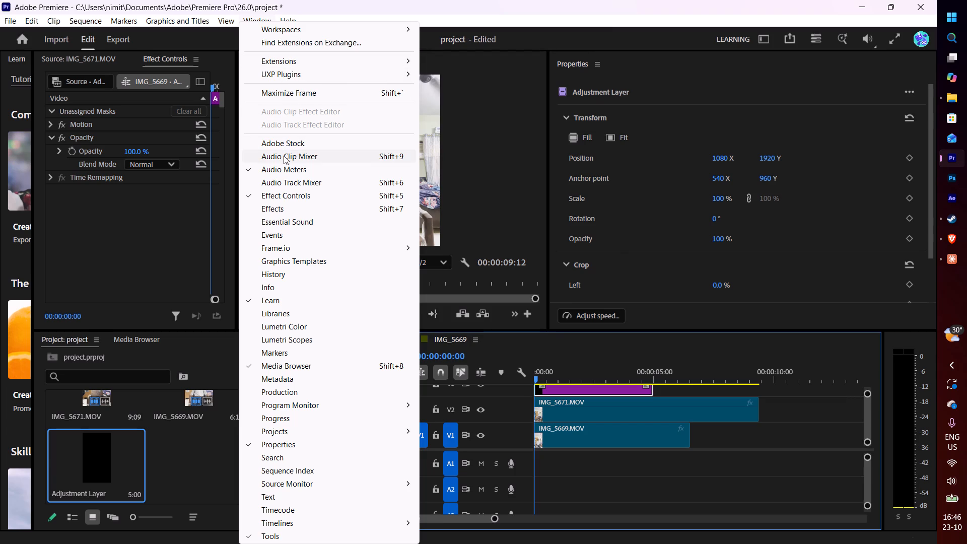
left_click(278, 206)
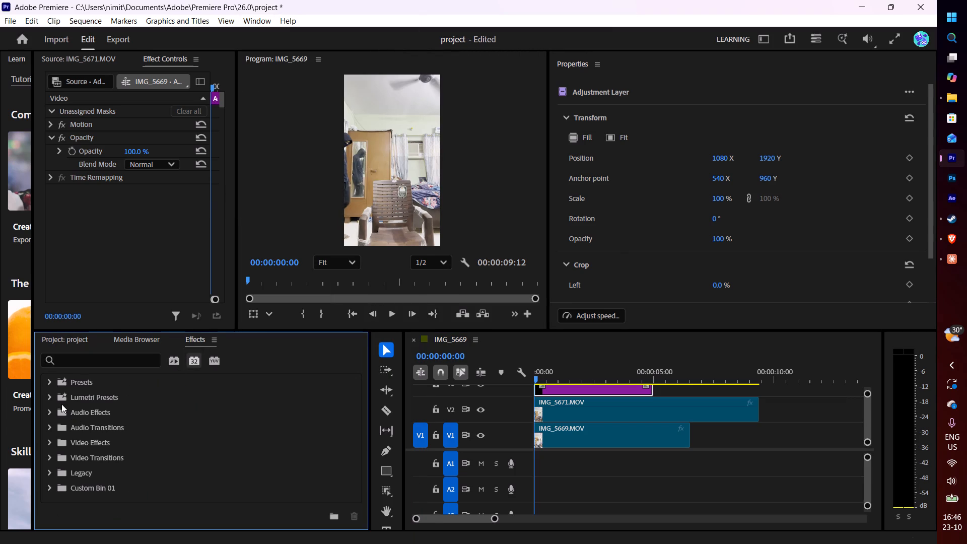
left_click(49, 399)
scroll(77, 437, "down", 1)
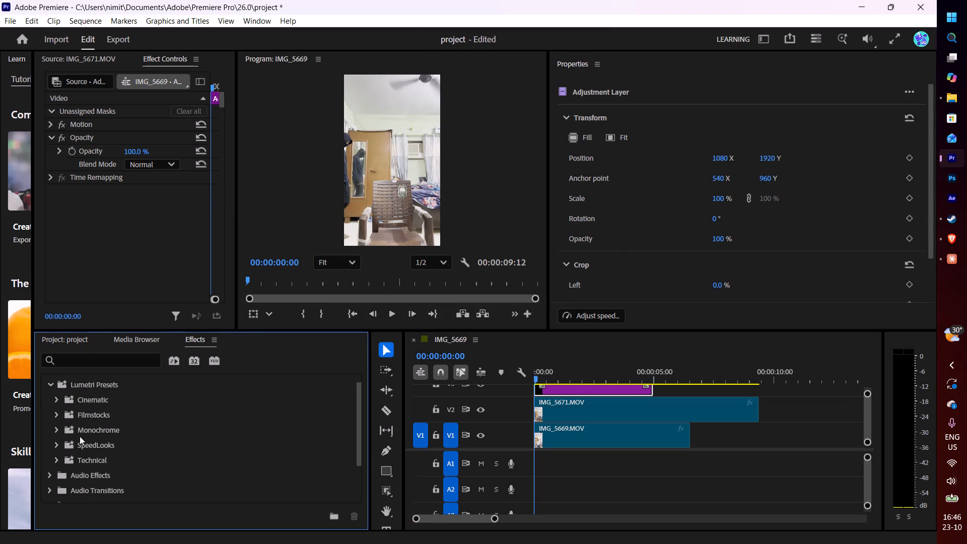
scroll(111, 459, "up", 1)
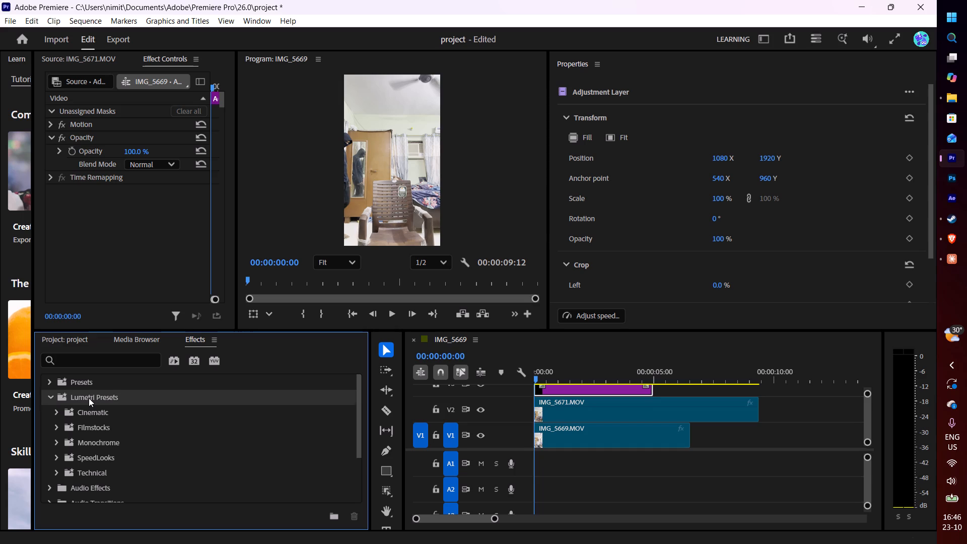
left_click(89, 398)
scroll(89, 398, "down", 1)
scroll(91, 411, "up", 2)
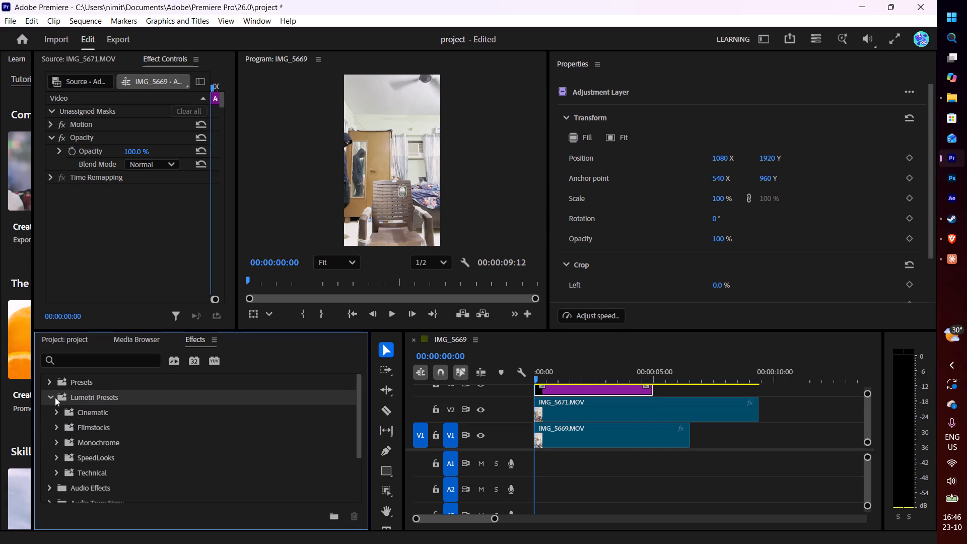
left_click(55, 397)
scroll(89, 413, "up", 3)
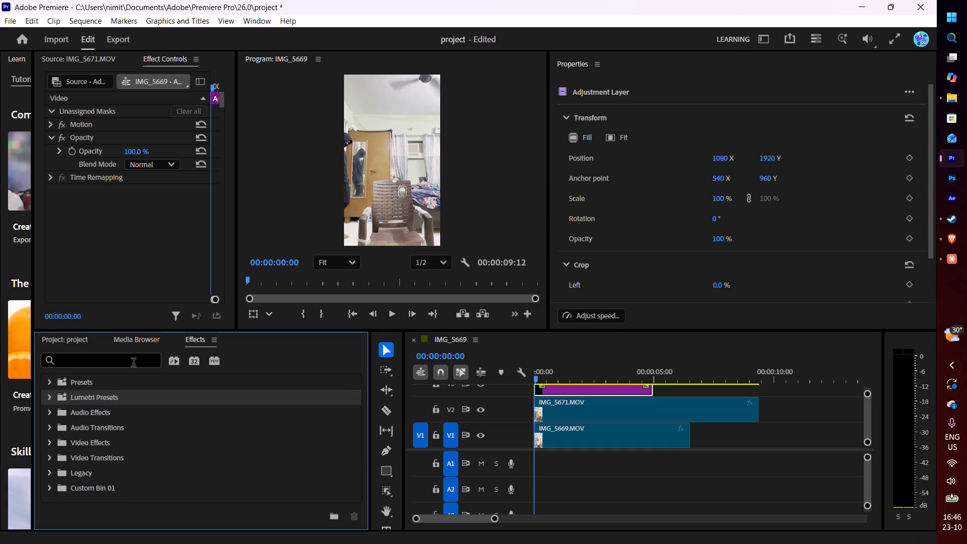
Search the effects for "colo" and apply Lumetri Color from Color Correction to the Adjustment Layer on V3.
left_click(133, 364)
type("colo")
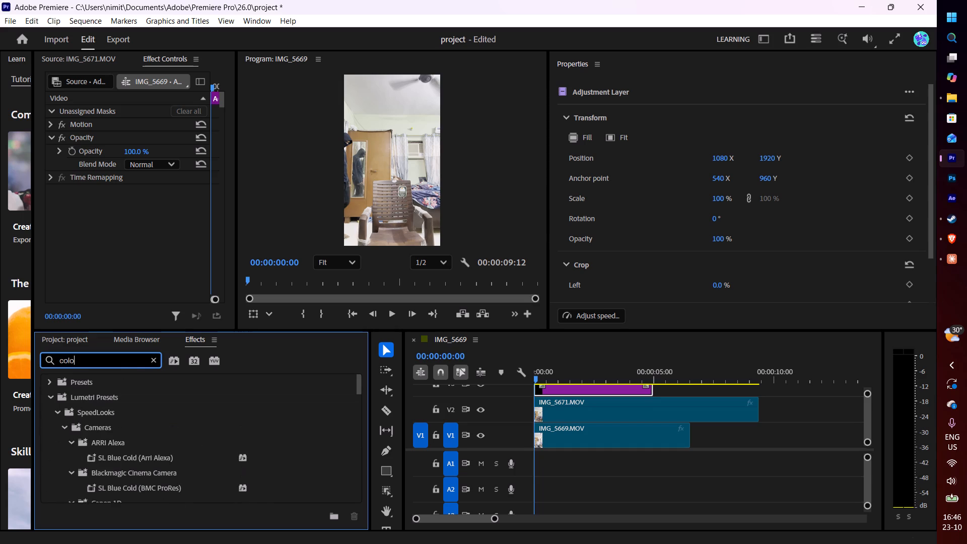
left_click(54, 458)
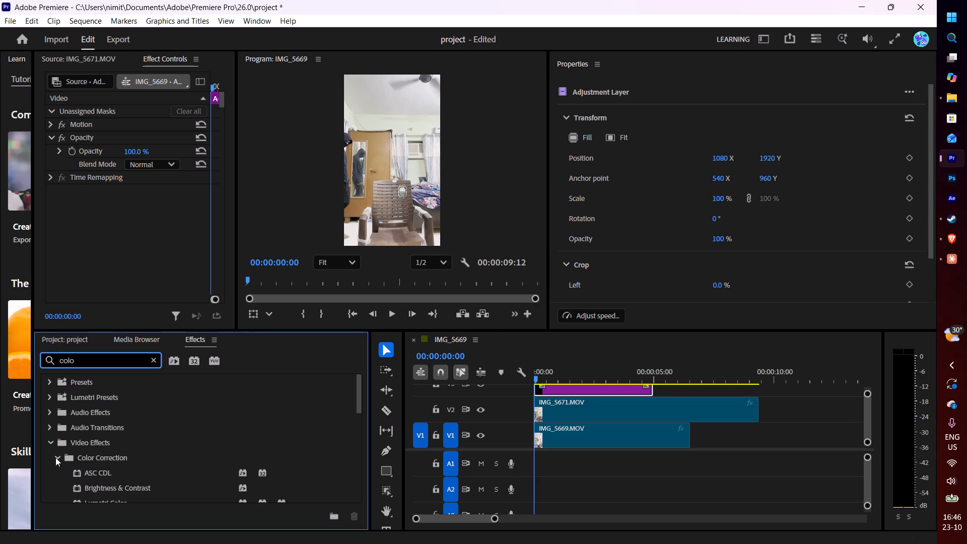
left_click(57, 457)
scroll(94, 456, "down", 2)
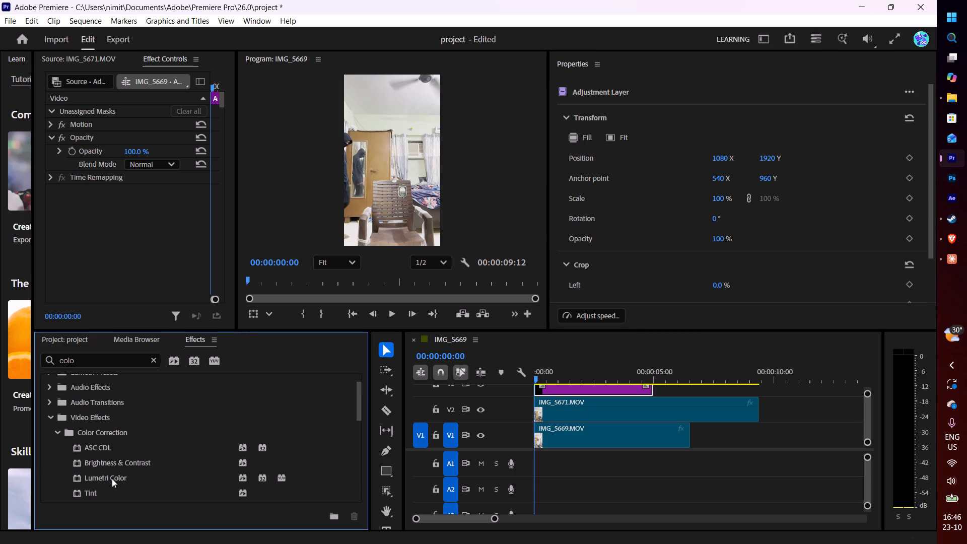
left_click_drag(112, 479, 565, 392)
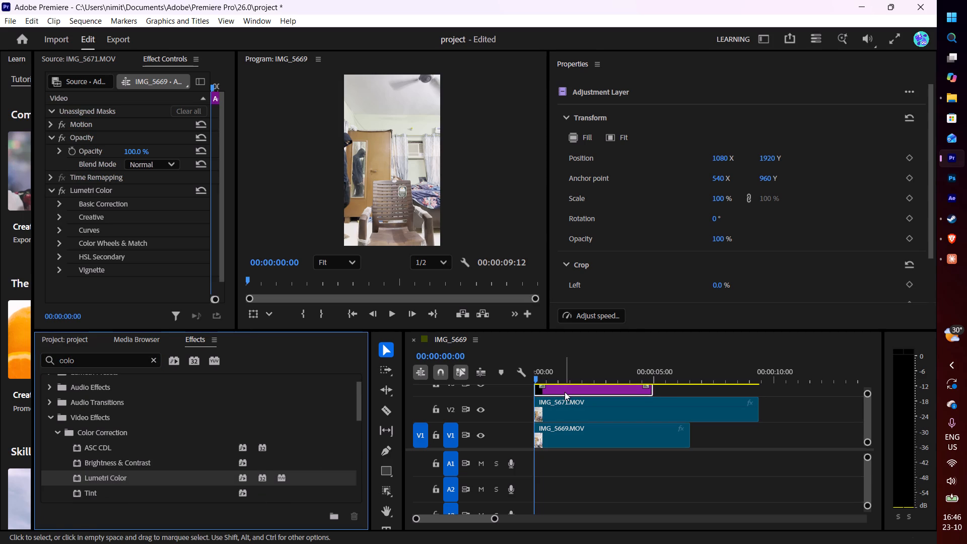
Expand Lumetri Color's Basic Correction on the Adjustment Layer, review its settings, and toggle Active off and back on.
scroll(575, 396, "up", 3)
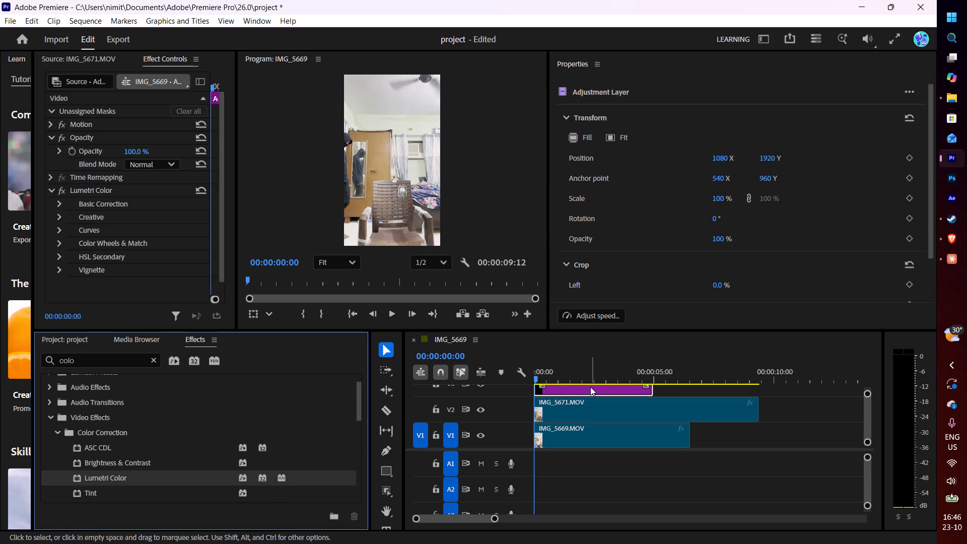
left_click(590, 387)
left_click(59, 205)
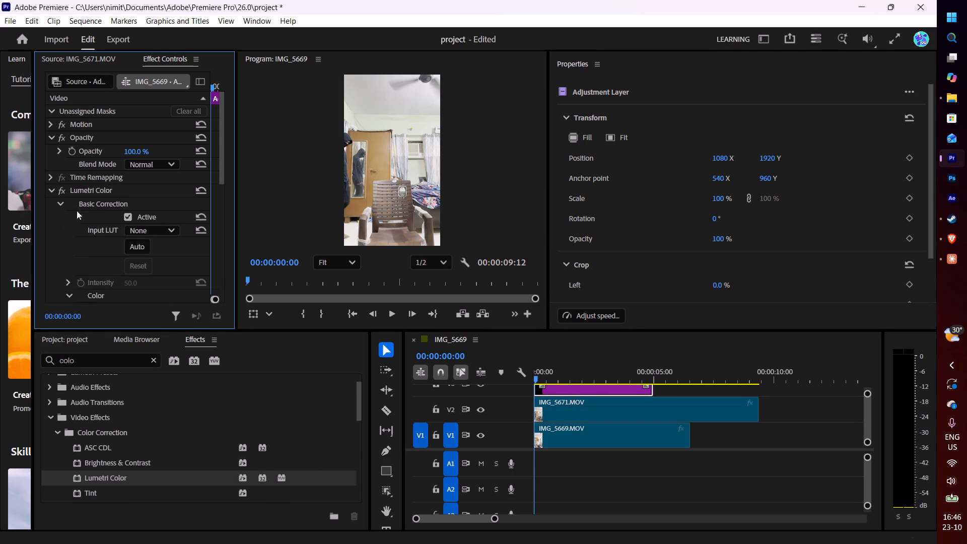
scroll(151, 246, "down", 3)
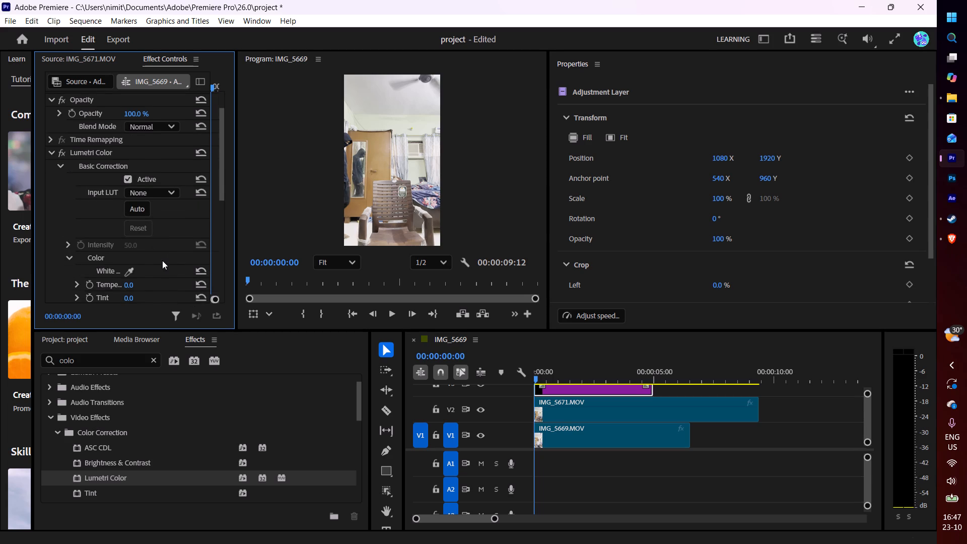
scroll(162, 260, "up", 1)
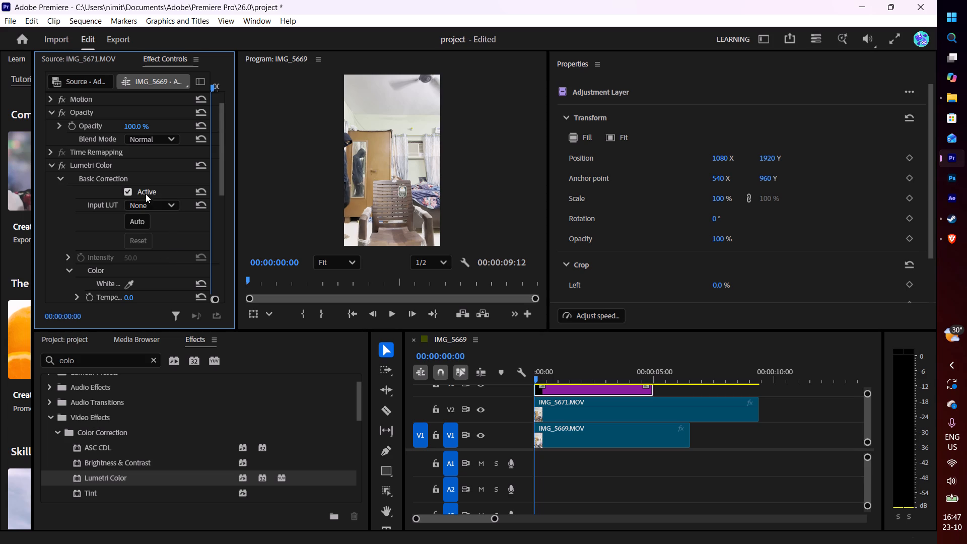
left_click(130, 190)
left_click(130, 190)
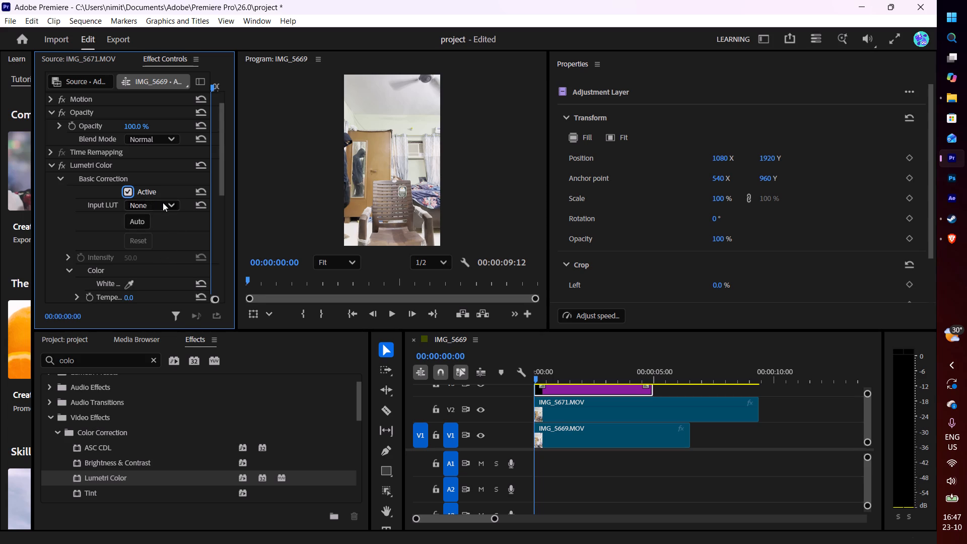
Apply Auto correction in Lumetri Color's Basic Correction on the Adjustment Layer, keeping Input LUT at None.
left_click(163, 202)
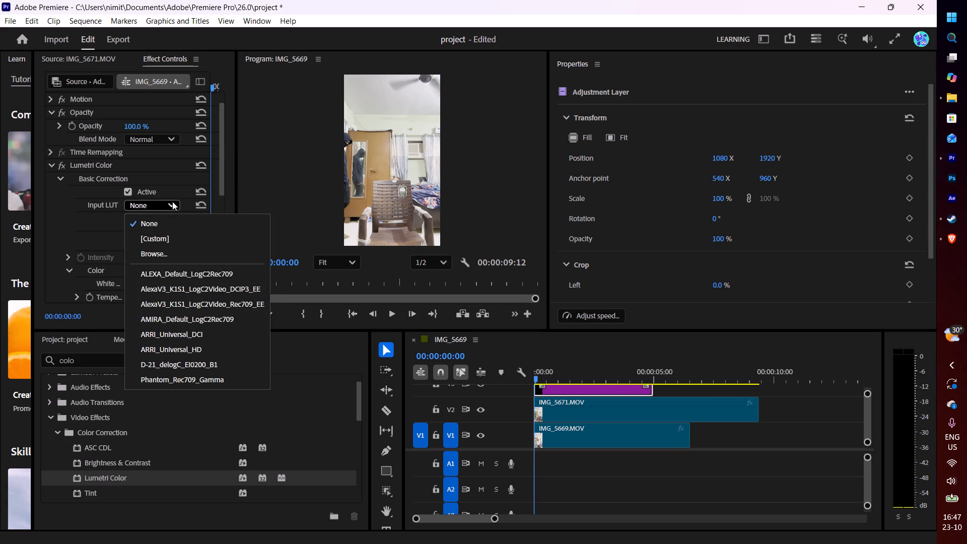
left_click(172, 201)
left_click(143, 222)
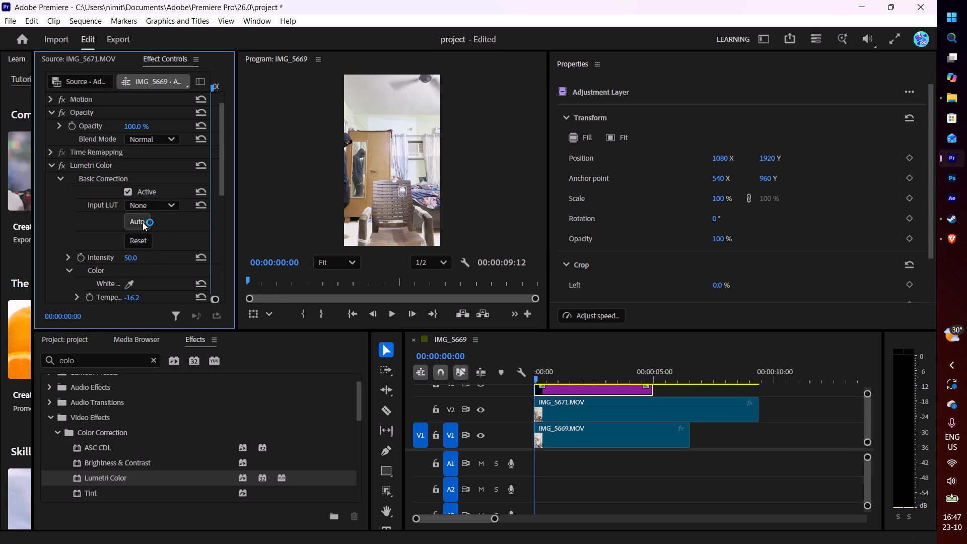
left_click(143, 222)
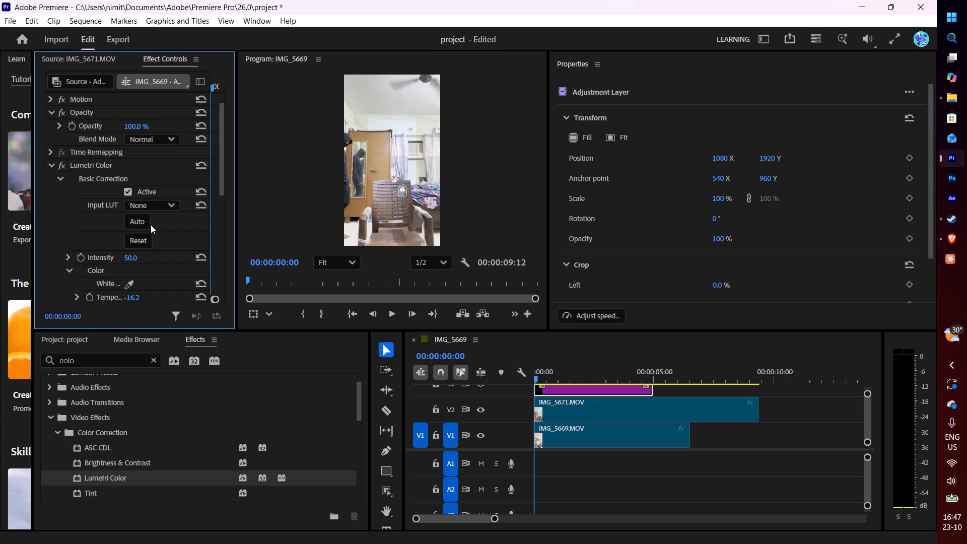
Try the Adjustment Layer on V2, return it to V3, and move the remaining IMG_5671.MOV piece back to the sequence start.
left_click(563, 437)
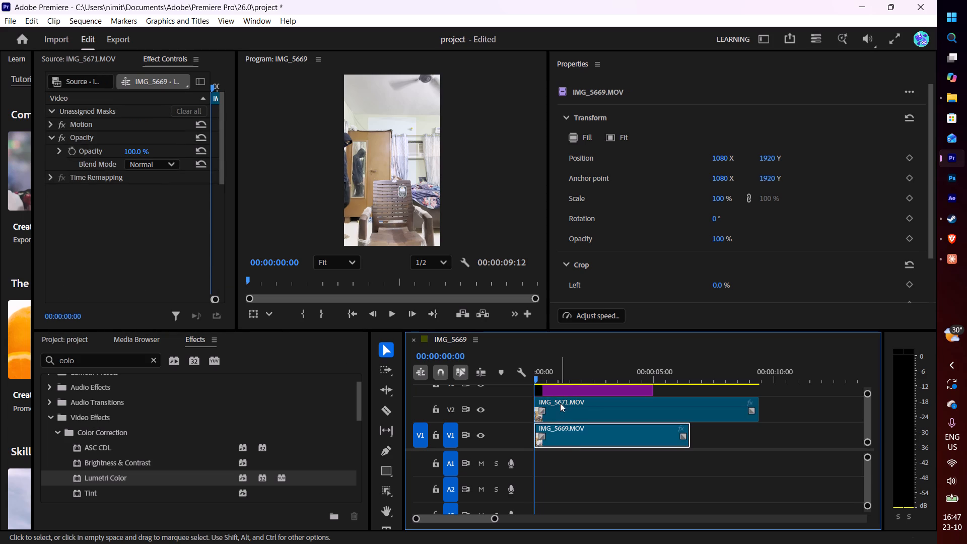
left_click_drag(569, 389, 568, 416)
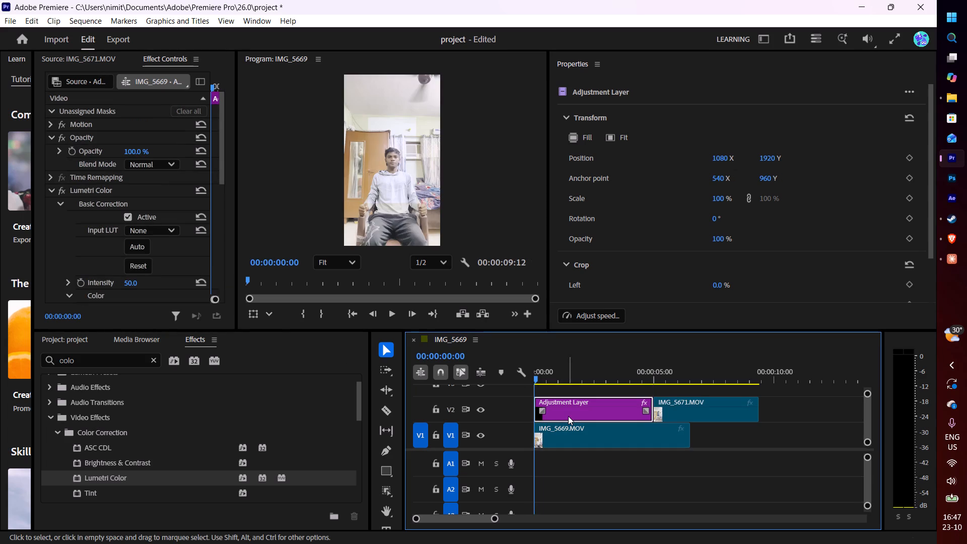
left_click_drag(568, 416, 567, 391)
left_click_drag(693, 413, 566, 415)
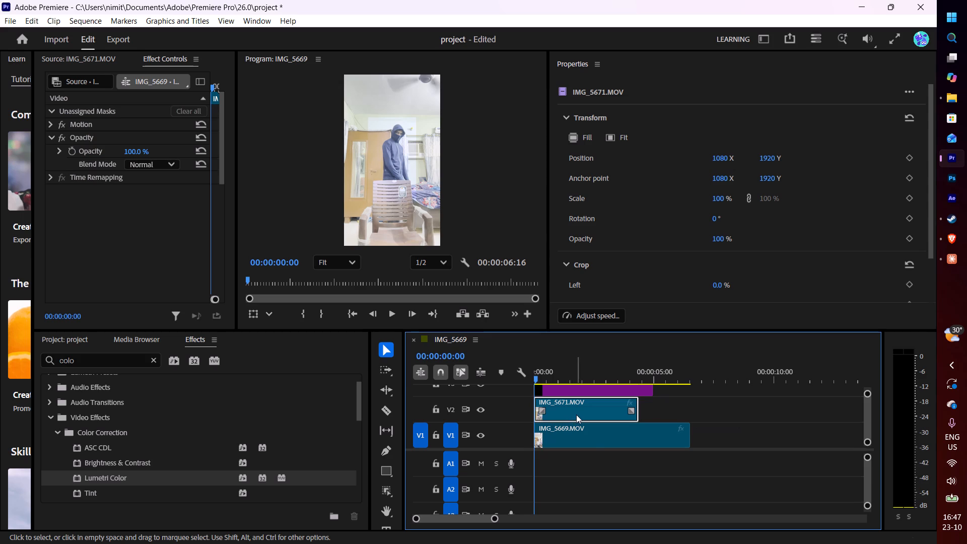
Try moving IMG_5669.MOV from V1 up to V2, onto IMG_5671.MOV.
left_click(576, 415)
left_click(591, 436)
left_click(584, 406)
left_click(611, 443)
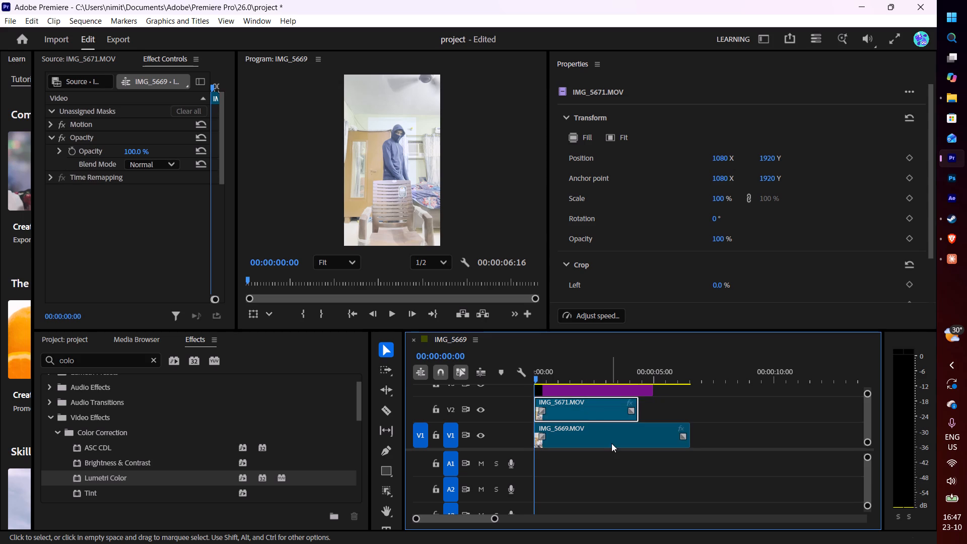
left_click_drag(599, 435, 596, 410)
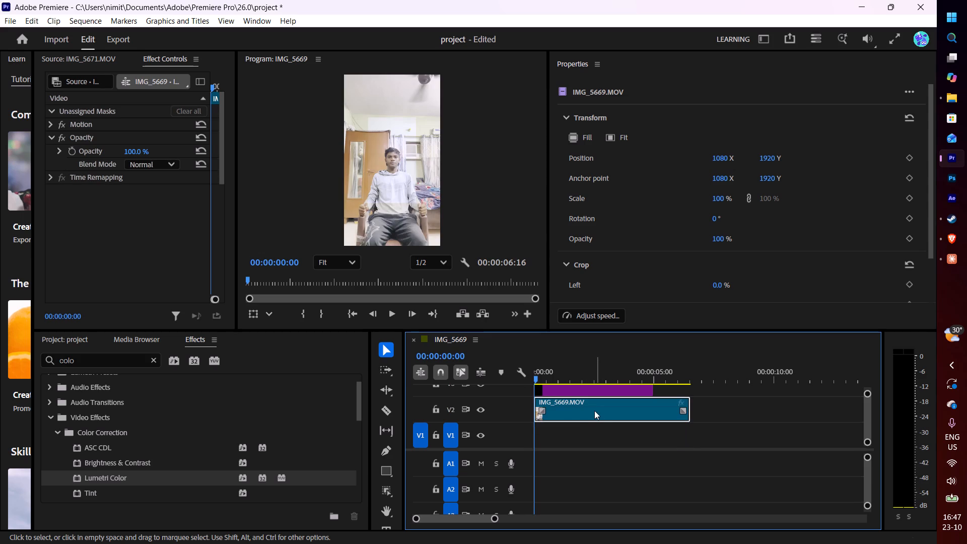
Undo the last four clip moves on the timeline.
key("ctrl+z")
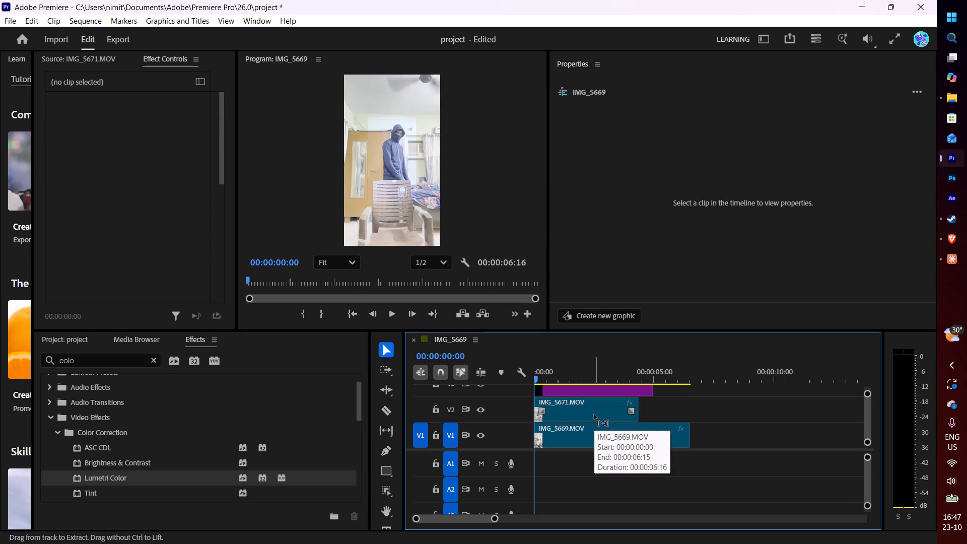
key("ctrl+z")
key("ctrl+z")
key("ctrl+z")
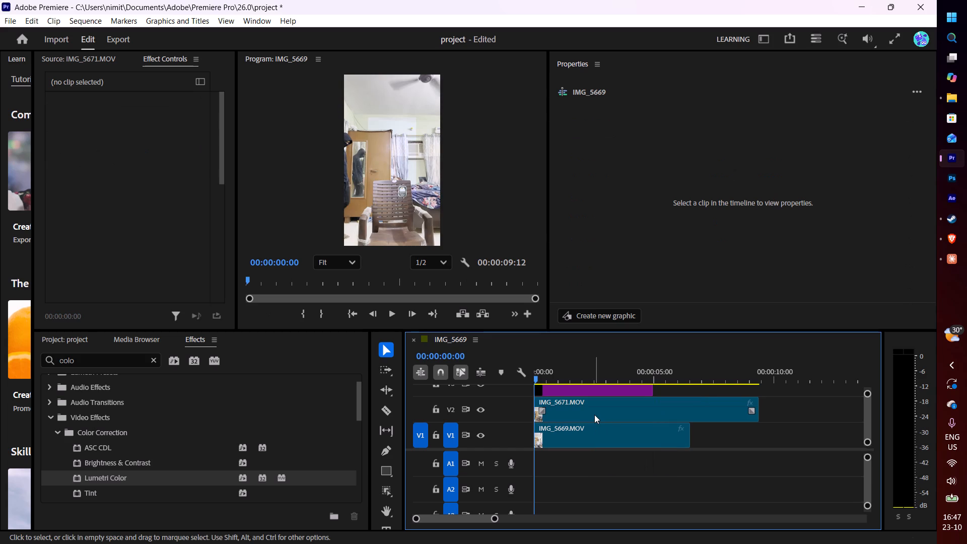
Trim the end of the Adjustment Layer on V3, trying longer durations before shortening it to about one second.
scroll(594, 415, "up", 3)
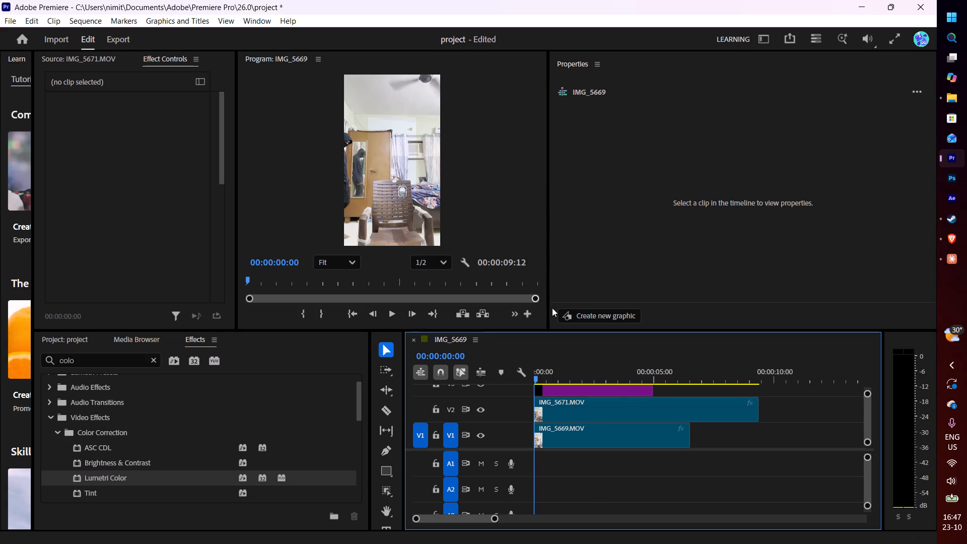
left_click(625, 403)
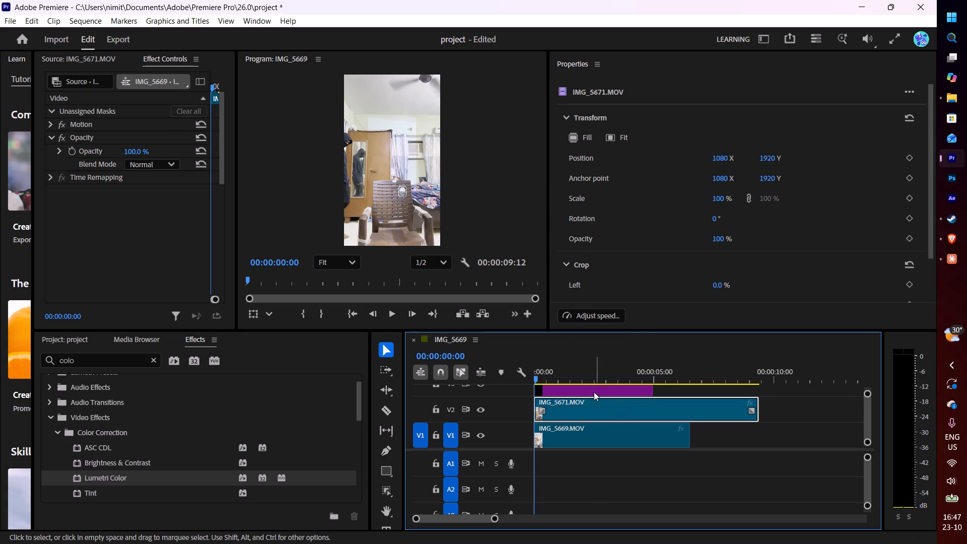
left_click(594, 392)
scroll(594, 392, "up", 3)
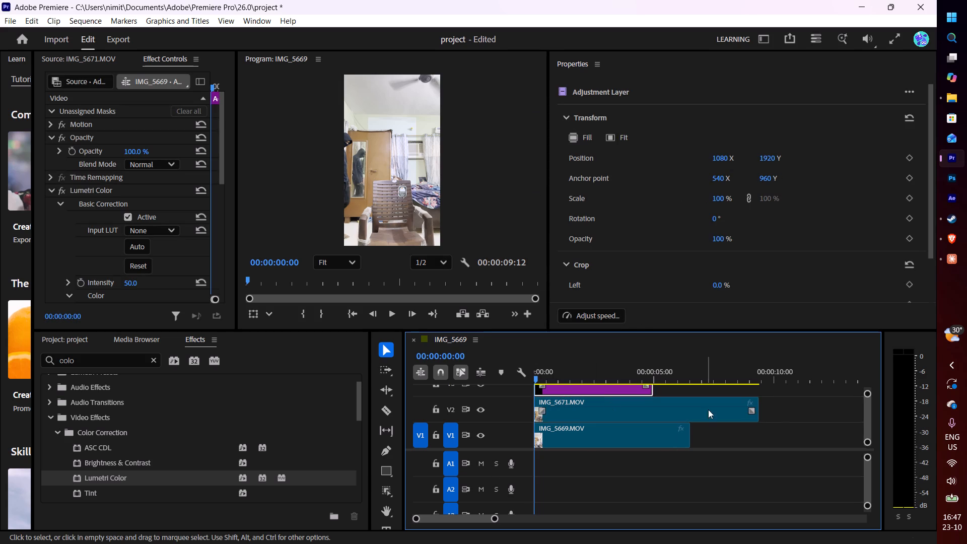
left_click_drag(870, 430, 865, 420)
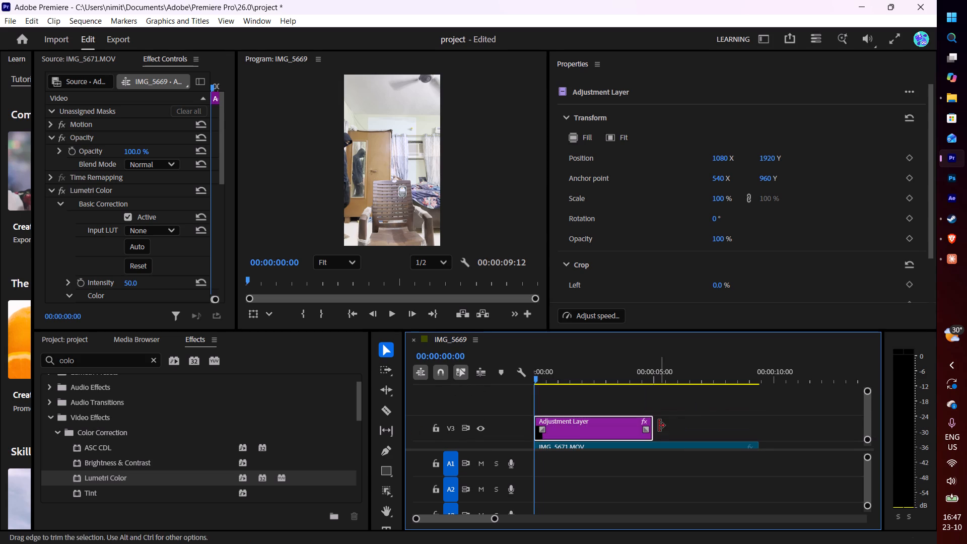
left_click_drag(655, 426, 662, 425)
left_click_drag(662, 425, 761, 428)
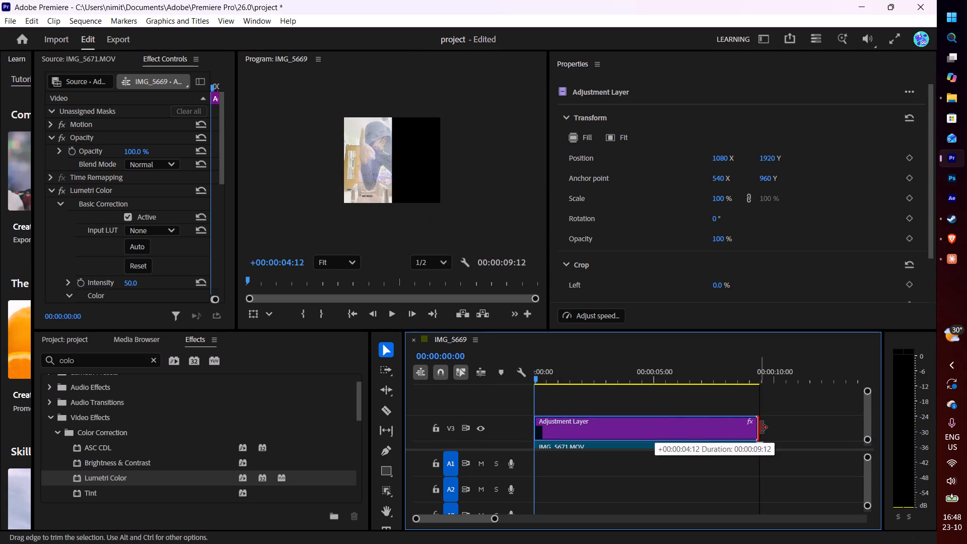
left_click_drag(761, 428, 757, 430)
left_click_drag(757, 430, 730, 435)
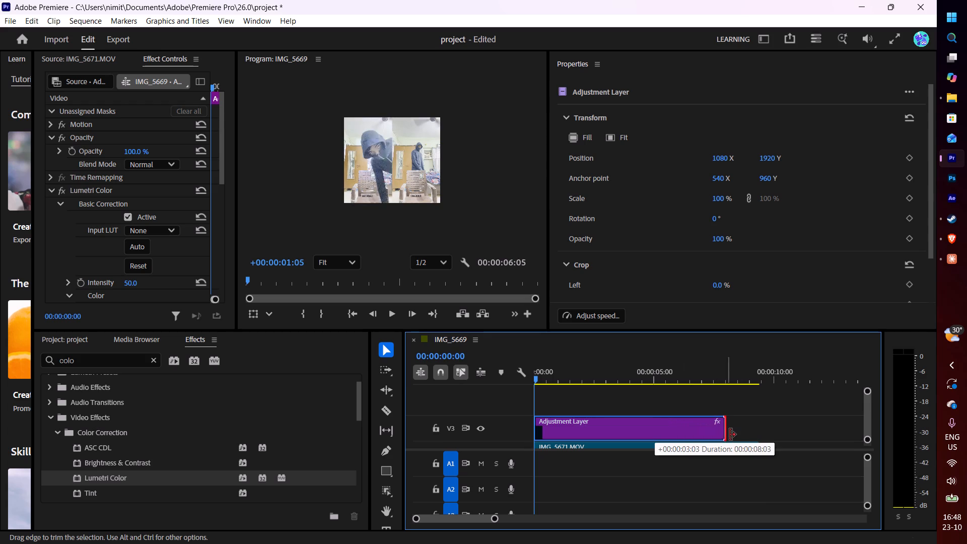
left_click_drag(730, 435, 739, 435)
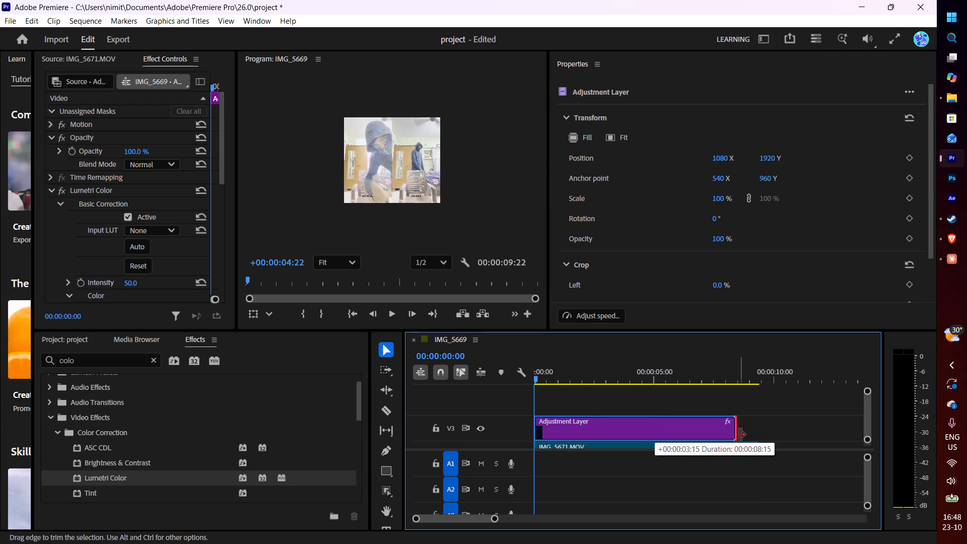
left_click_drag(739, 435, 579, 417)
Ripple delete the Adjustment Layer from V3.
left_click(558, 429)
right_click(558, 429)
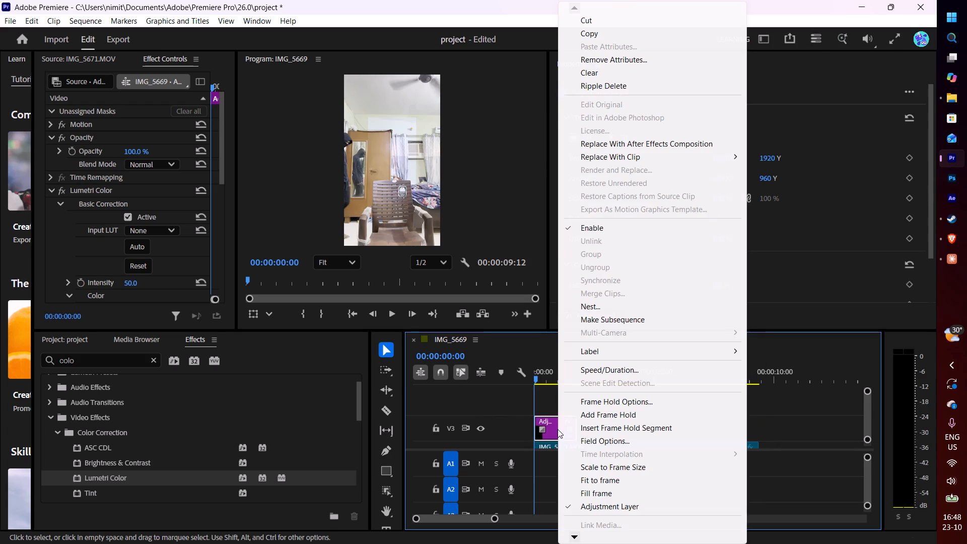
left_click(621, 85)
Play the layered sequence through to its end, and return the playhead to 00:00:00:00.
scroll(684, 403, "up", 2)
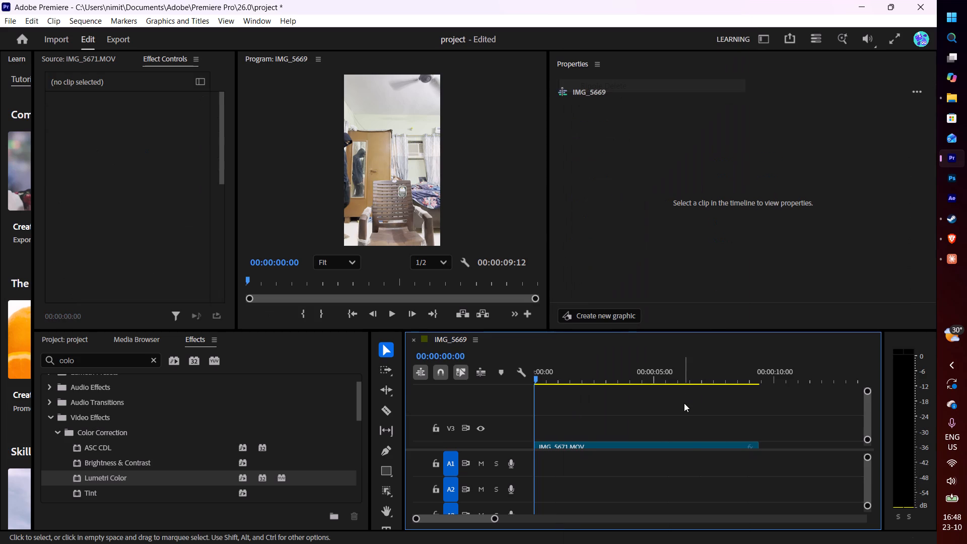
scroll(684, 403, "up", 2)
scroll(684, 403, "down", 6)
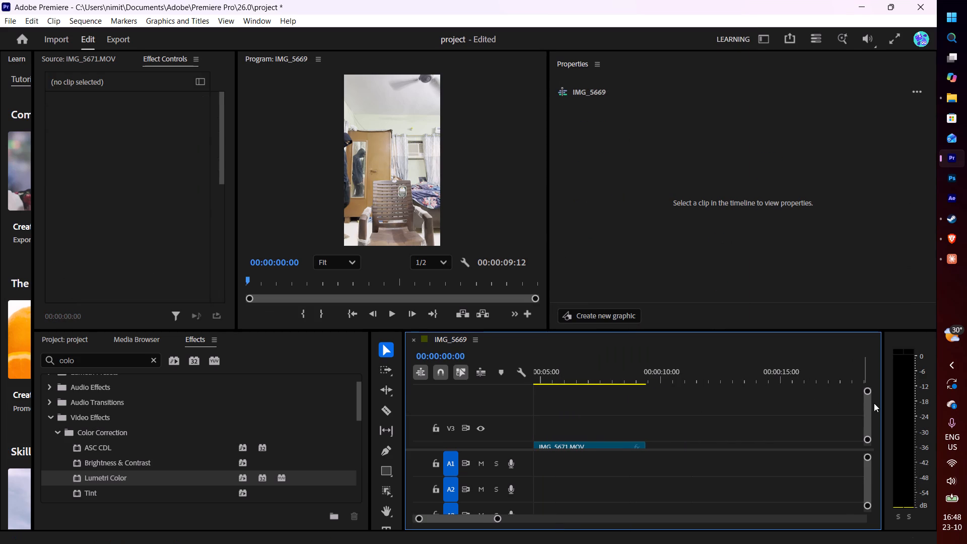
left_click_drag(868, 407, 870, 424)
scroll(762, 429, "up", 8)
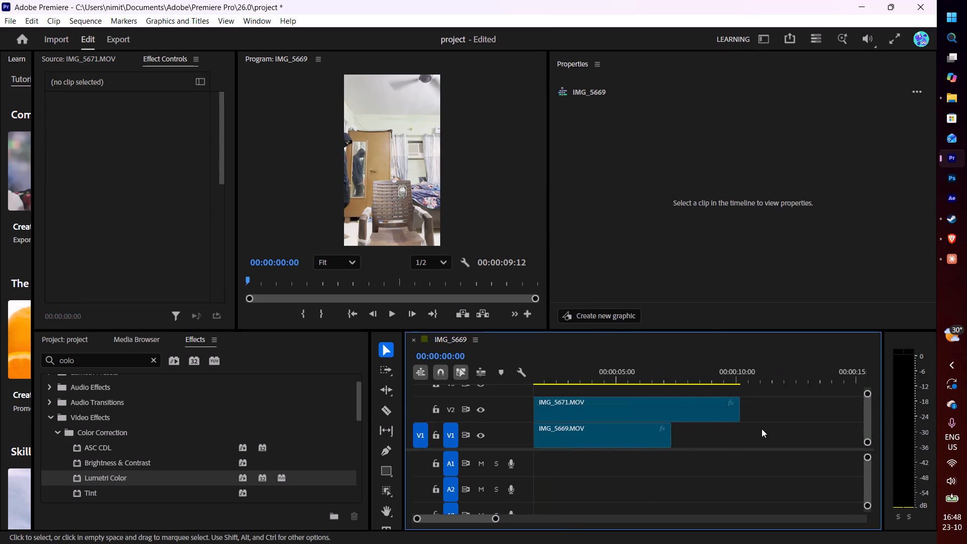
scroll(762, 429, "up", 2)
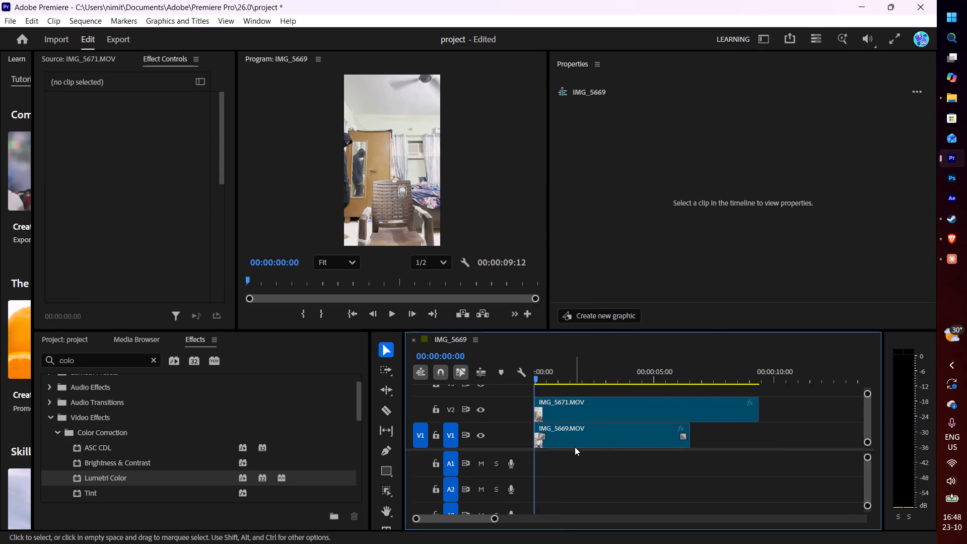
key("space")
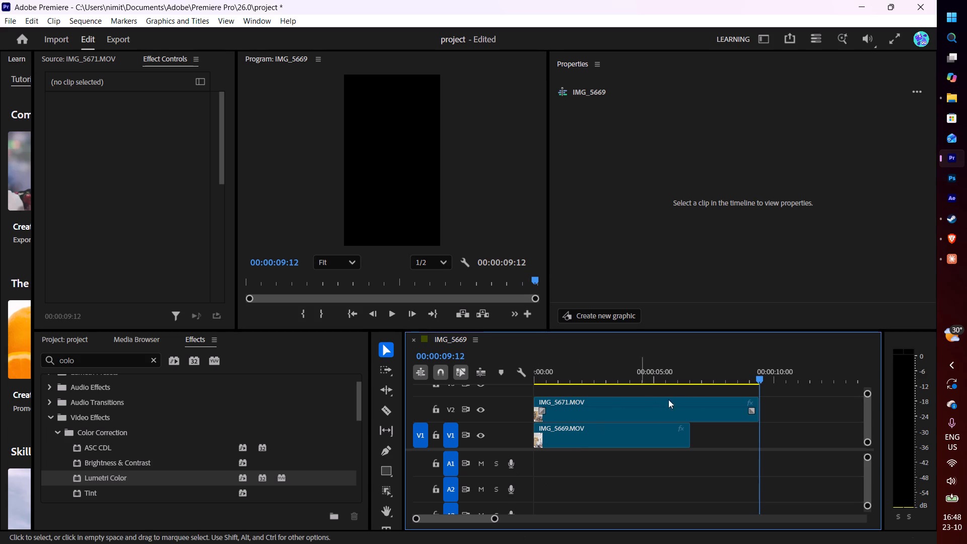
left_click_drag(758, 377, 409, 389)
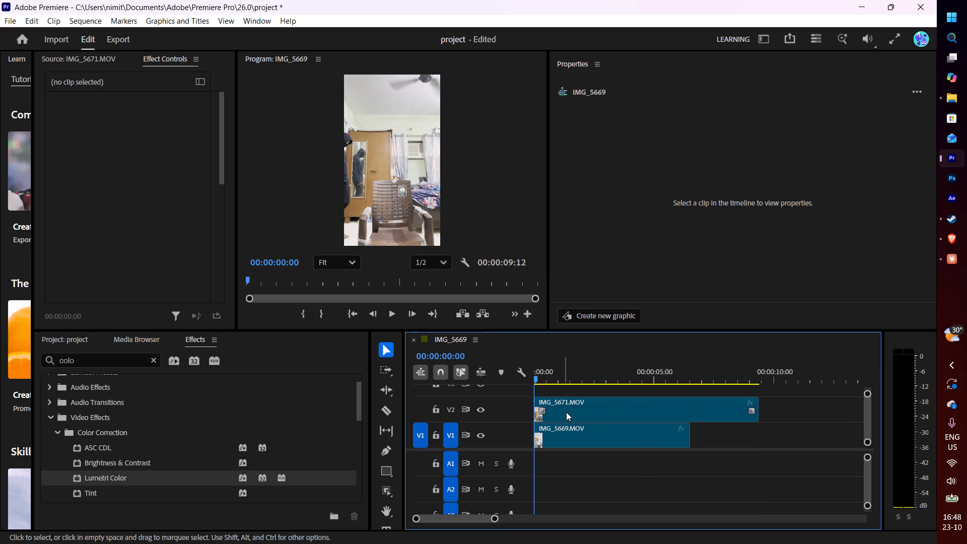
Select IMG_5671.MOV on V2 and activate the object mask tool with Sharp edges.
left_click(566, 412)
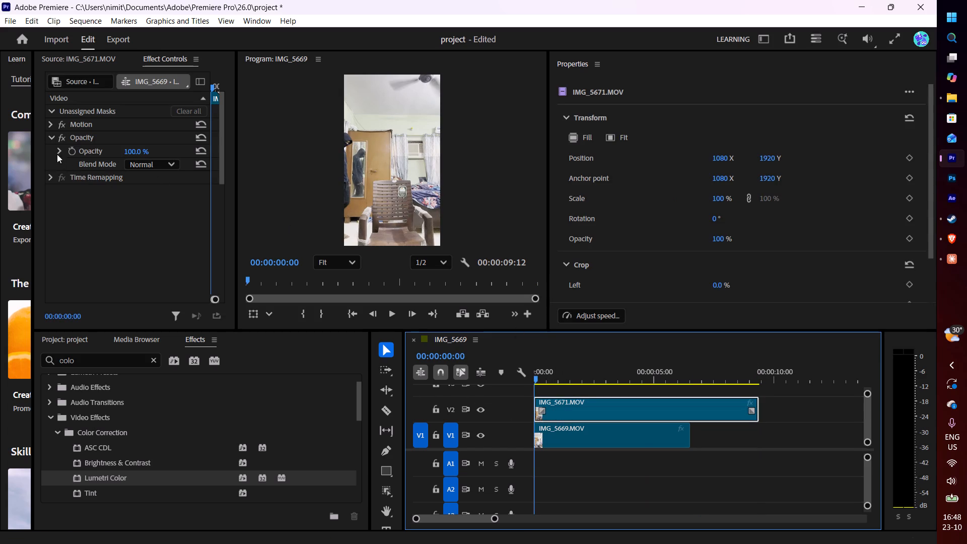
left_click(383, 494)
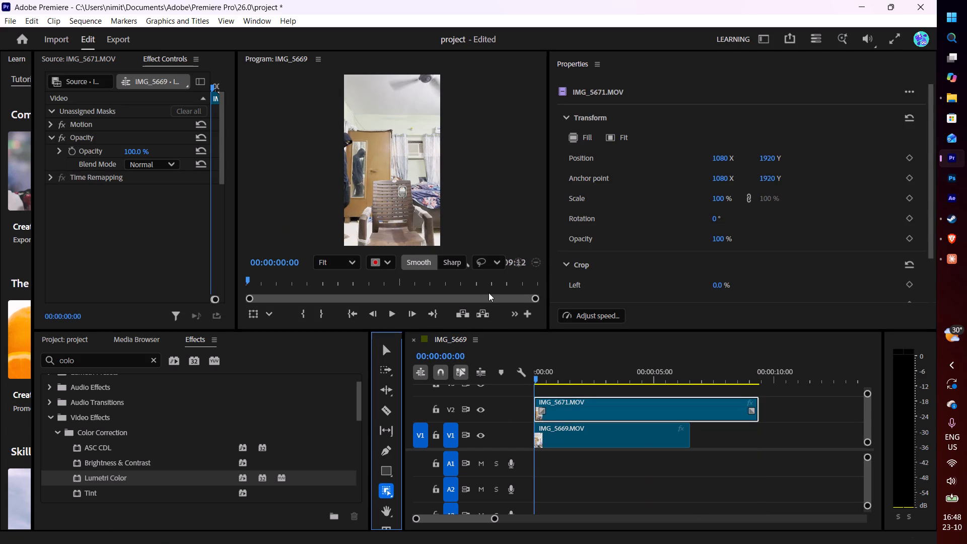
left_click(451, 261)
Widen the Program monitor and show the object mask tool's selection shape options.
triple_click(498, 263)
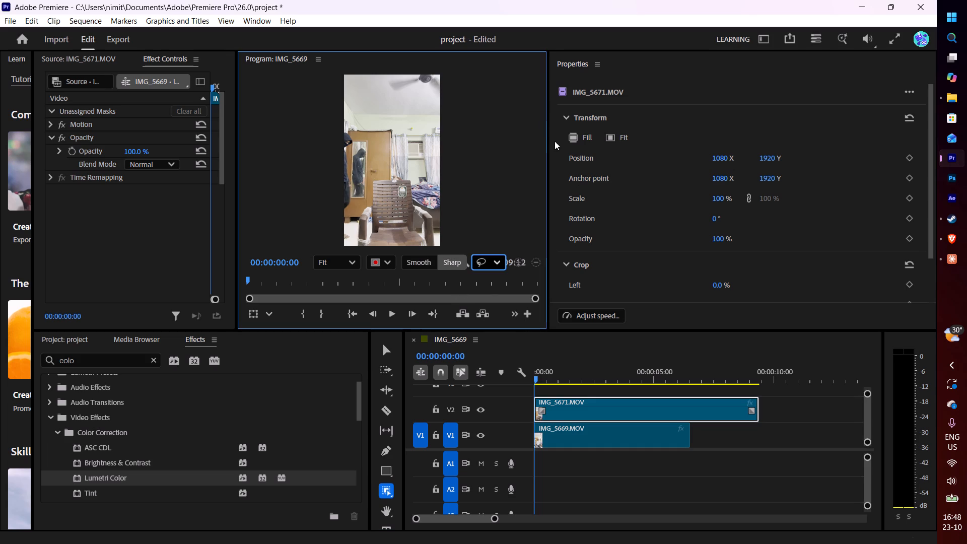
left_click_drag(548, 151, 711, 159)
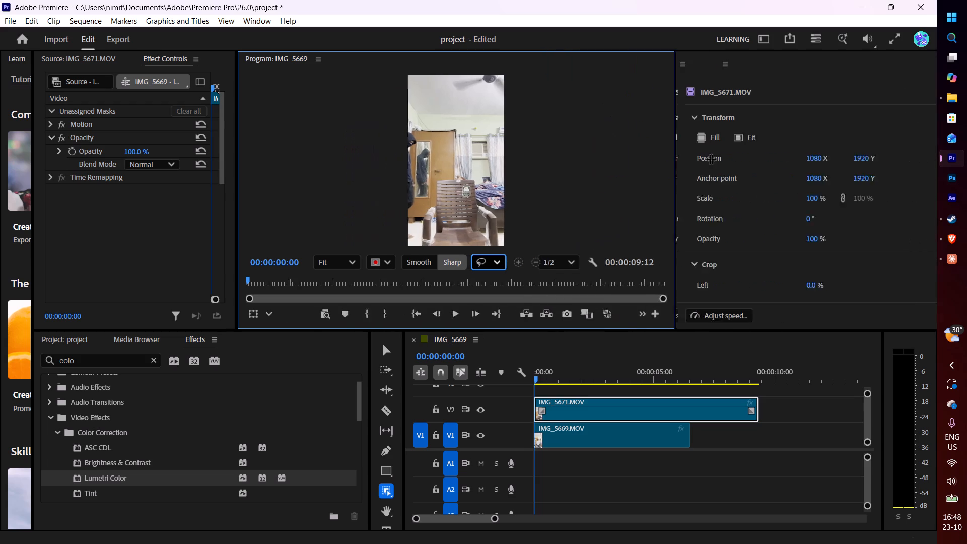
left_click_drag(711, 159, 759, 160)
left_click(499, 263)
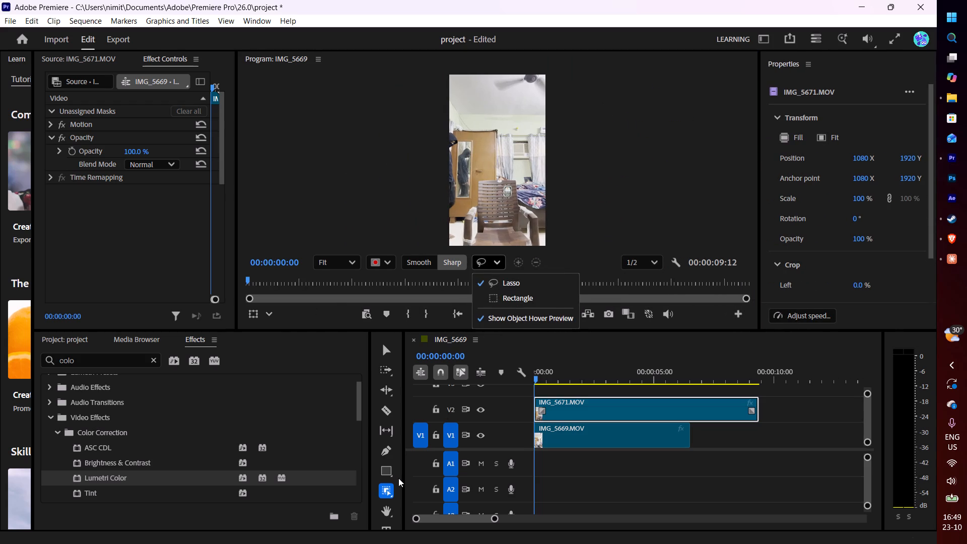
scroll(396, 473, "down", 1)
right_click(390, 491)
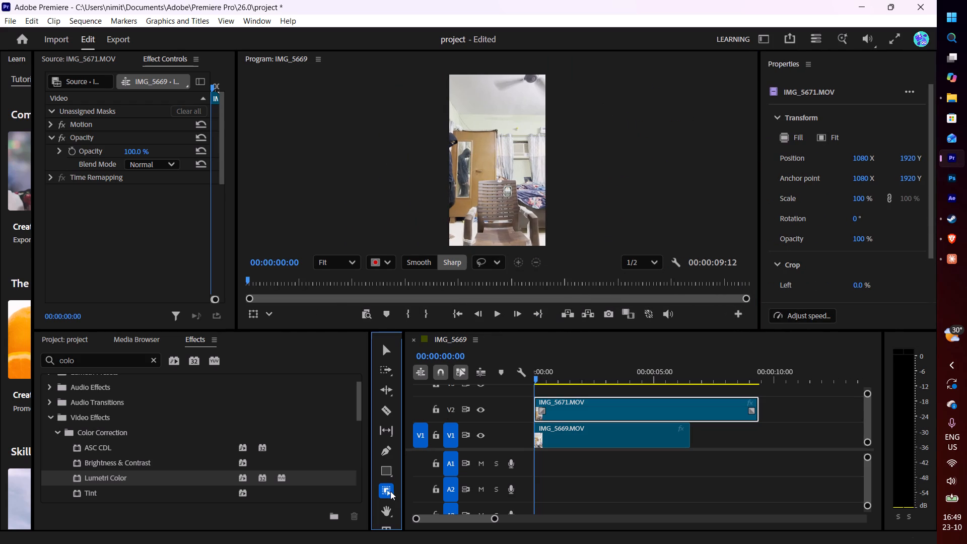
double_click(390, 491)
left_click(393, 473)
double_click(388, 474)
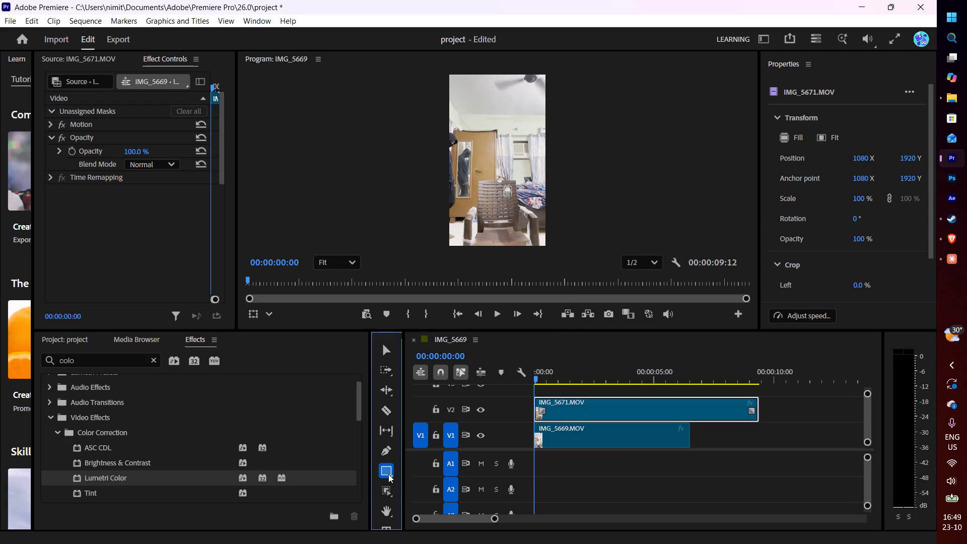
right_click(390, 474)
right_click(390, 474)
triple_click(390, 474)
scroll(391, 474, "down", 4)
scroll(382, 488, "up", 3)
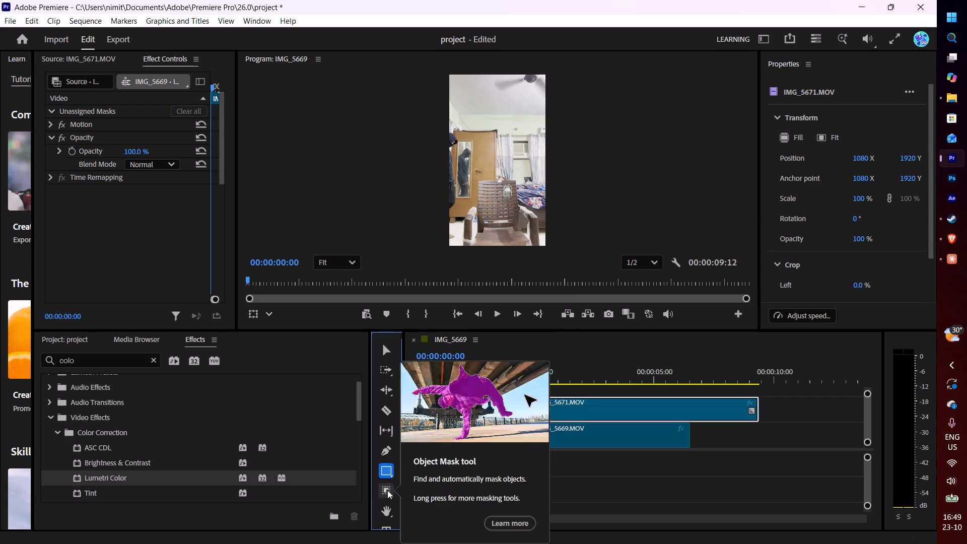
Reactivate the Object Mask tool and set its edge option to Smooth.
left_click(387, 490)
left_click(422, 263)
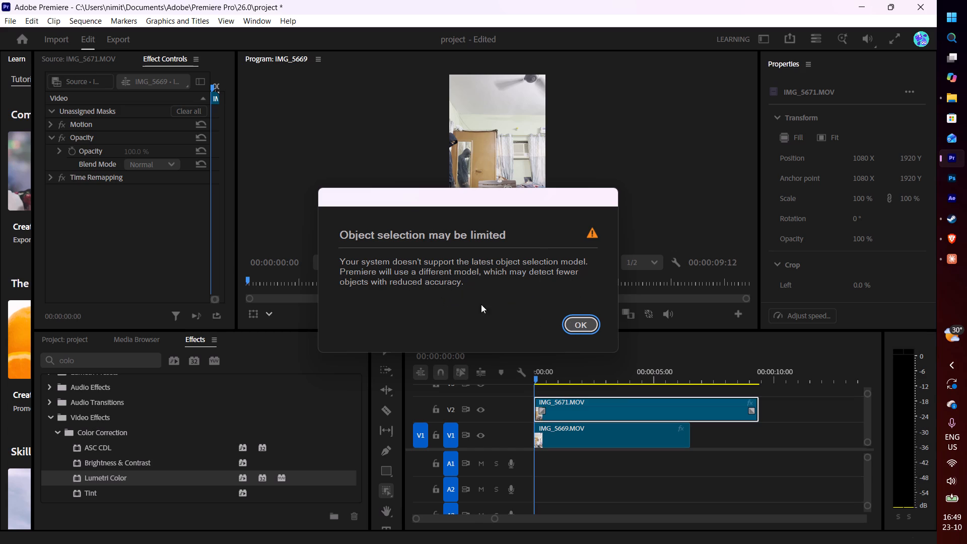
left_click(575, 321)
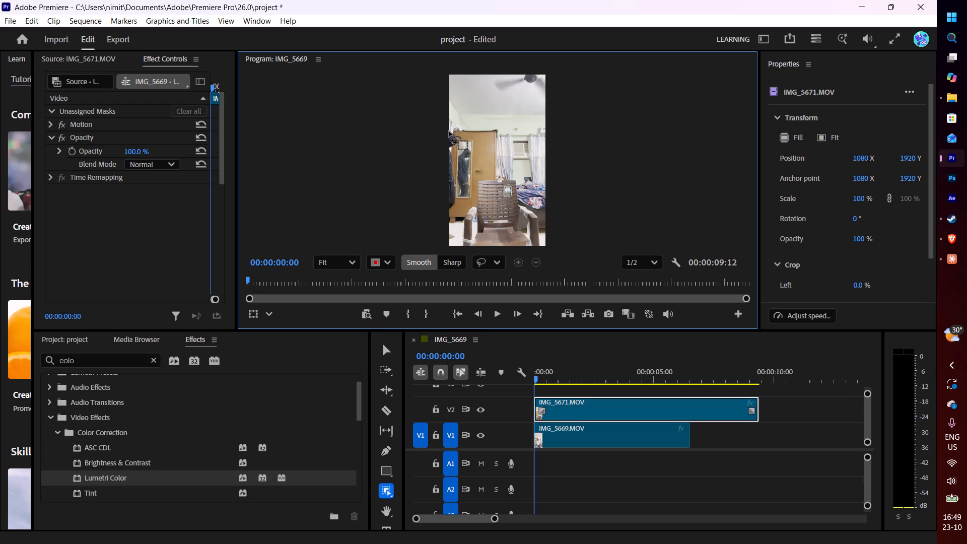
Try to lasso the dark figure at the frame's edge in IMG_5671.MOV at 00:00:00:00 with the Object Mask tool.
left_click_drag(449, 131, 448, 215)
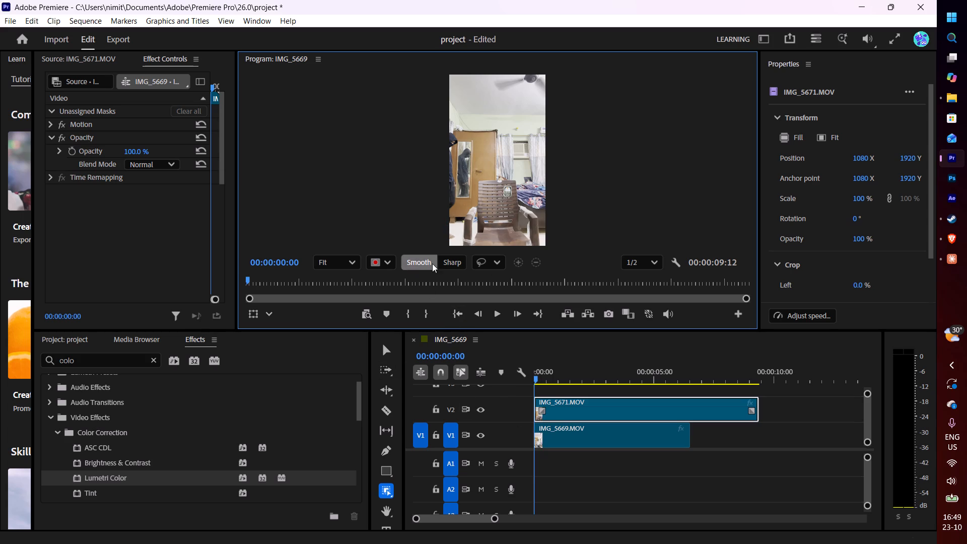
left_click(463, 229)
Play the sequence and stop at 00:00:03:29, where the hooded person stands behind the chair.
left_click(495, 309)
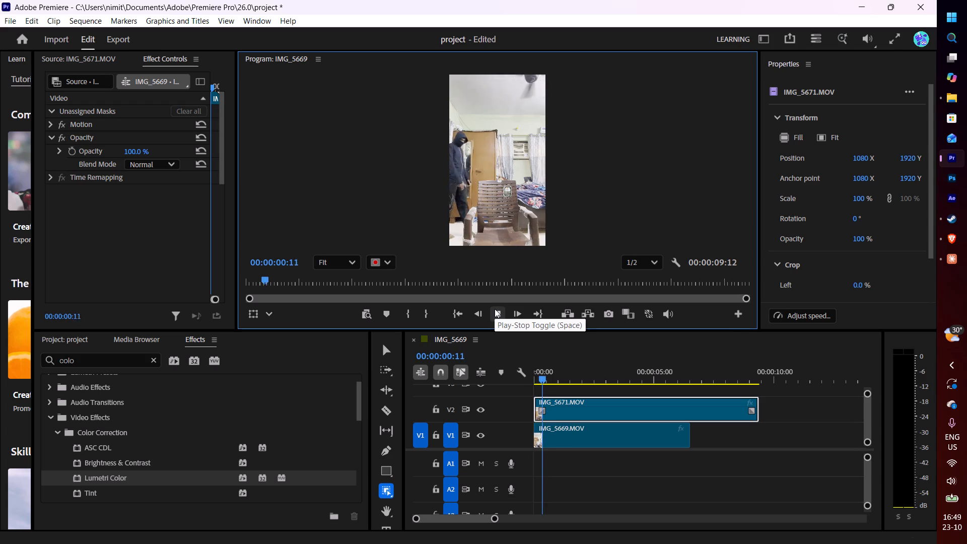
left_click(483, 143)
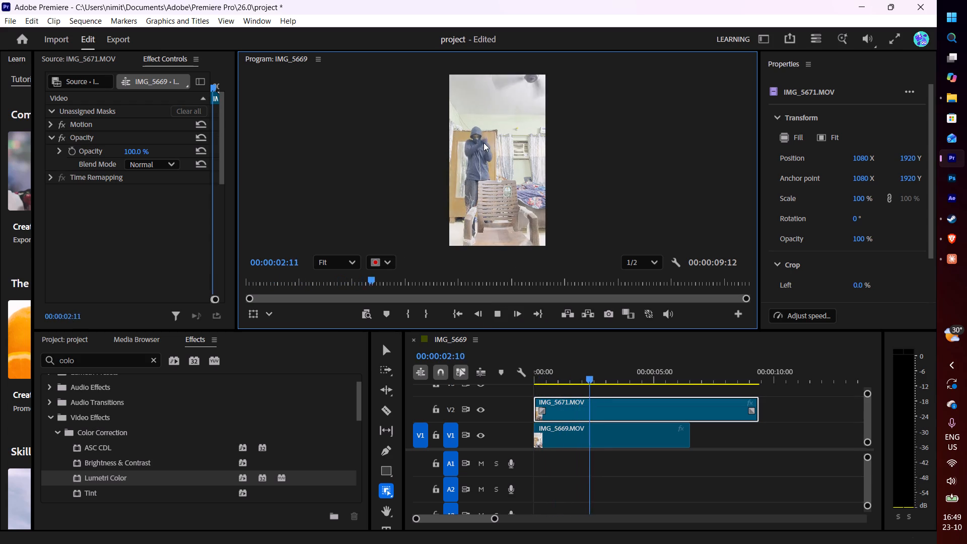
left_click(501, 313)
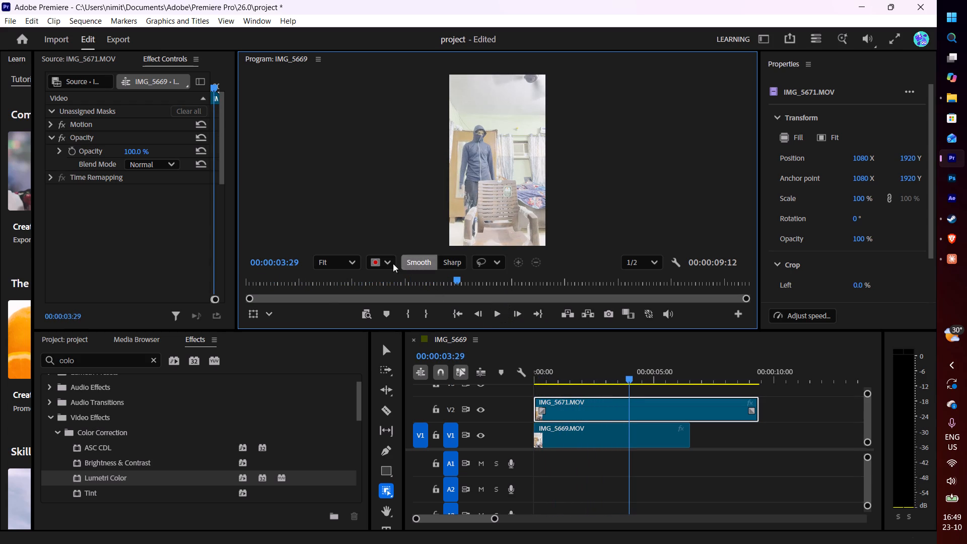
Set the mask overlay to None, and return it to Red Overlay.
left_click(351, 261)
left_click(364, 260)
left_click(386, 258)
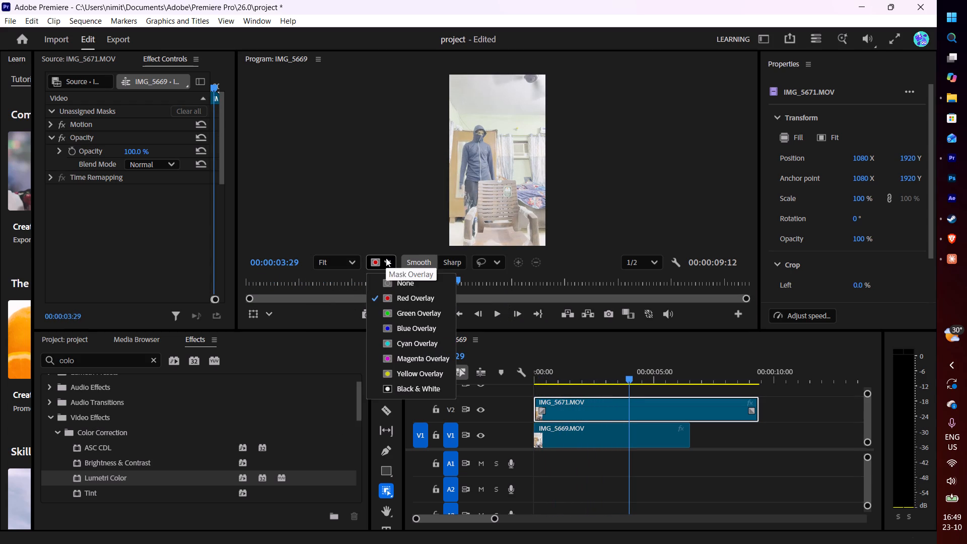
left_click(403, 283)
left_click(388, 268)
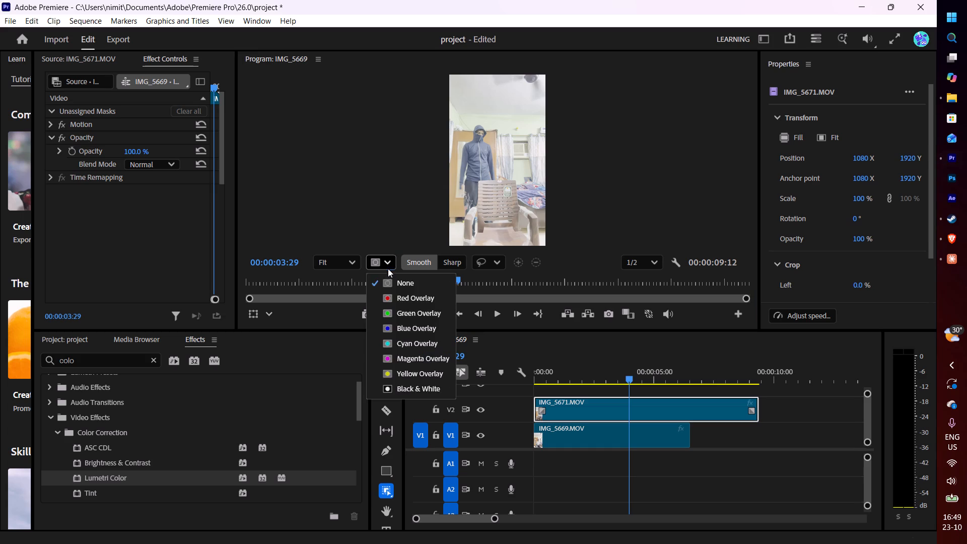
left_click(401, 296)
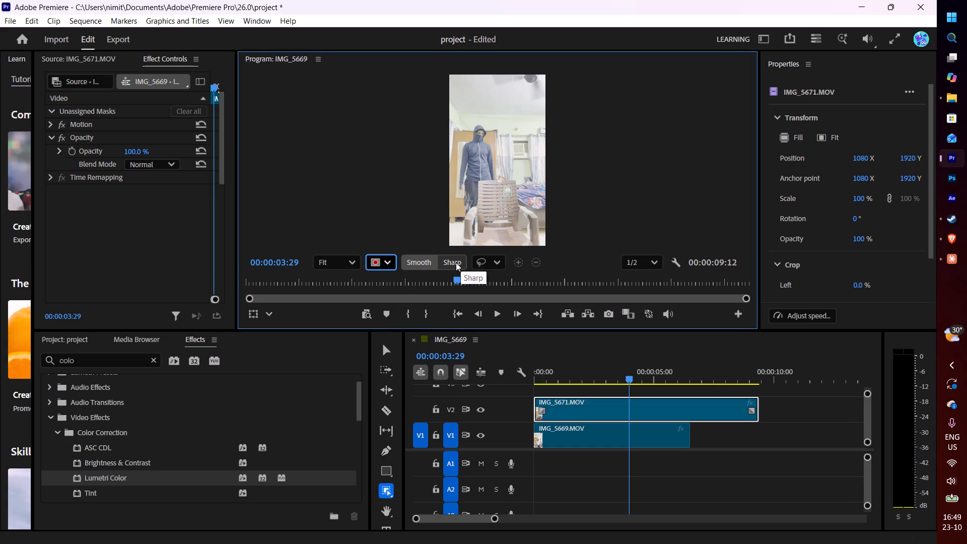
Switch the object selection shape to Rectangle and try to mask the person standing behind the chair.
left_click(497, 261)
left_click(507, 294)
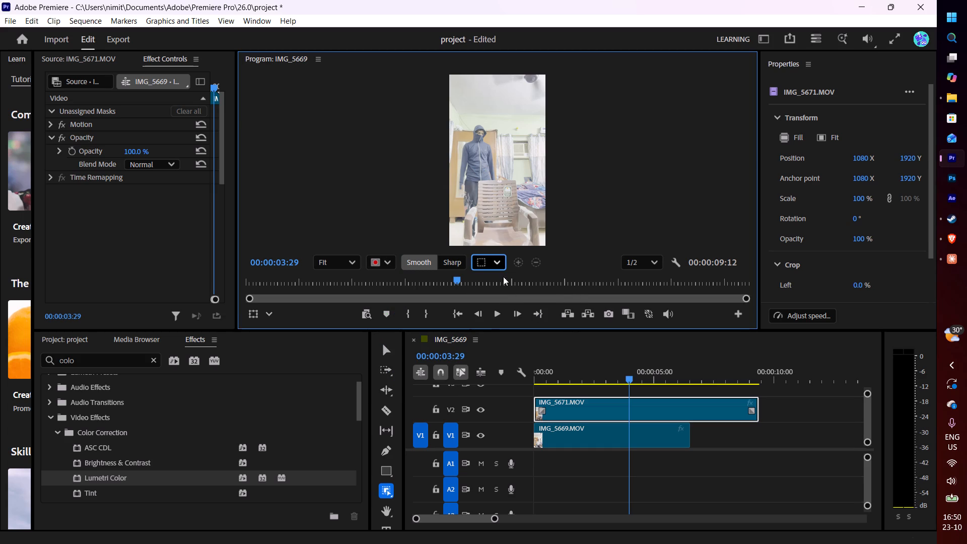
left_click_drag(458, 112, 503, 244)
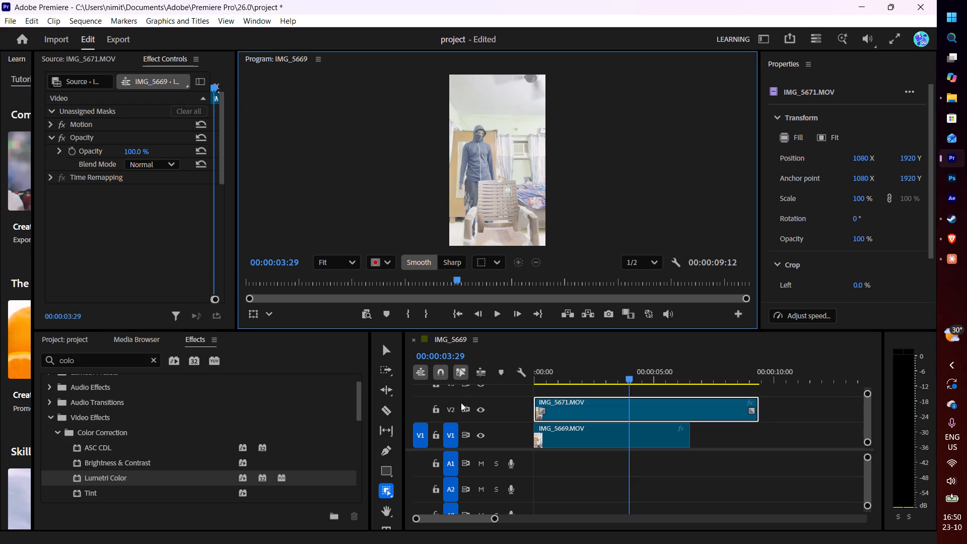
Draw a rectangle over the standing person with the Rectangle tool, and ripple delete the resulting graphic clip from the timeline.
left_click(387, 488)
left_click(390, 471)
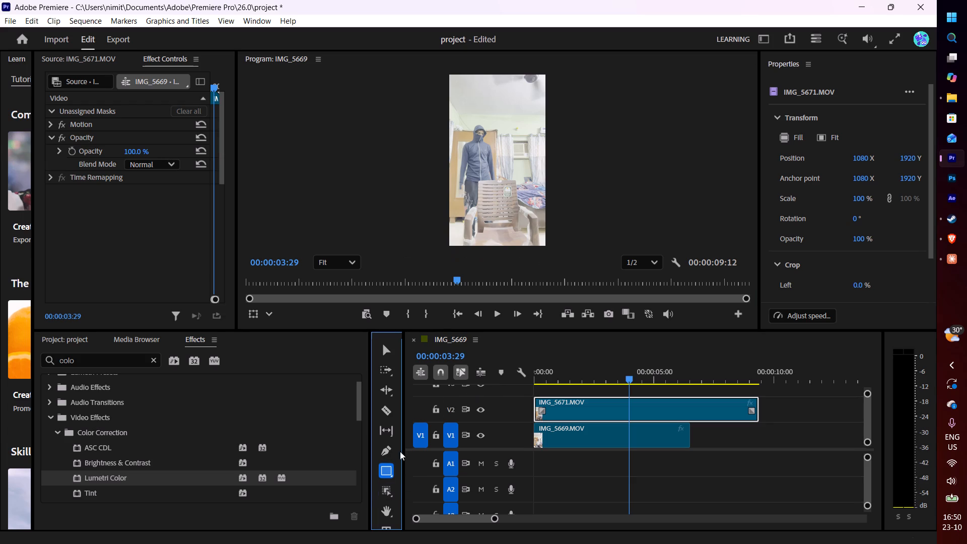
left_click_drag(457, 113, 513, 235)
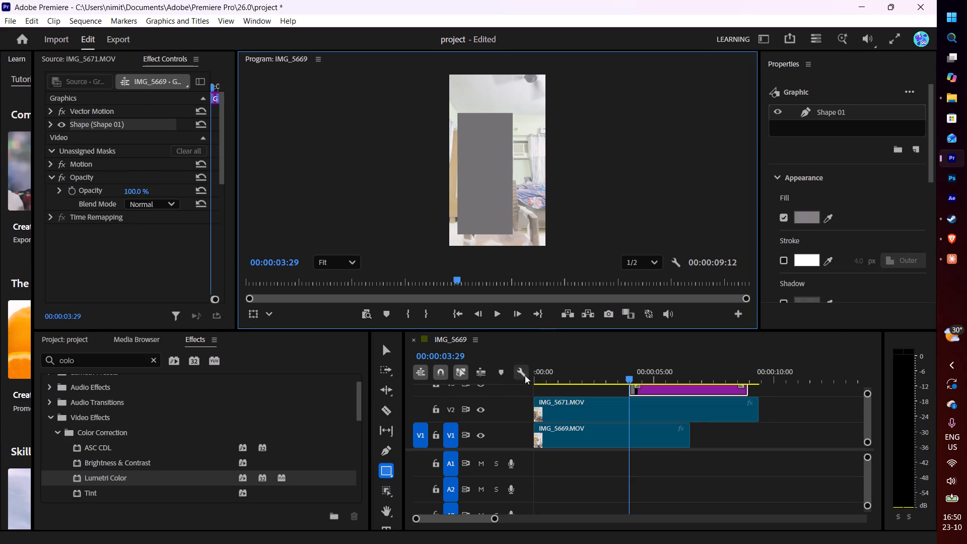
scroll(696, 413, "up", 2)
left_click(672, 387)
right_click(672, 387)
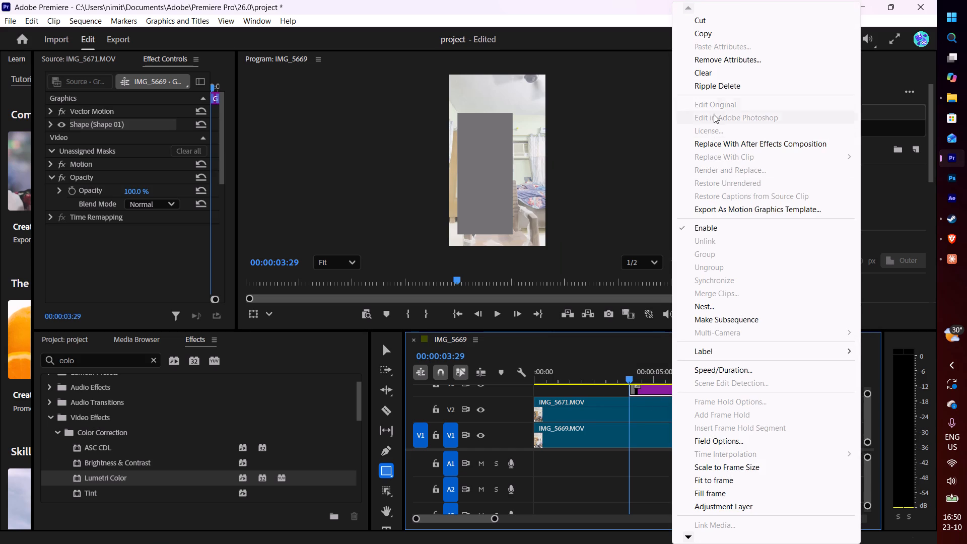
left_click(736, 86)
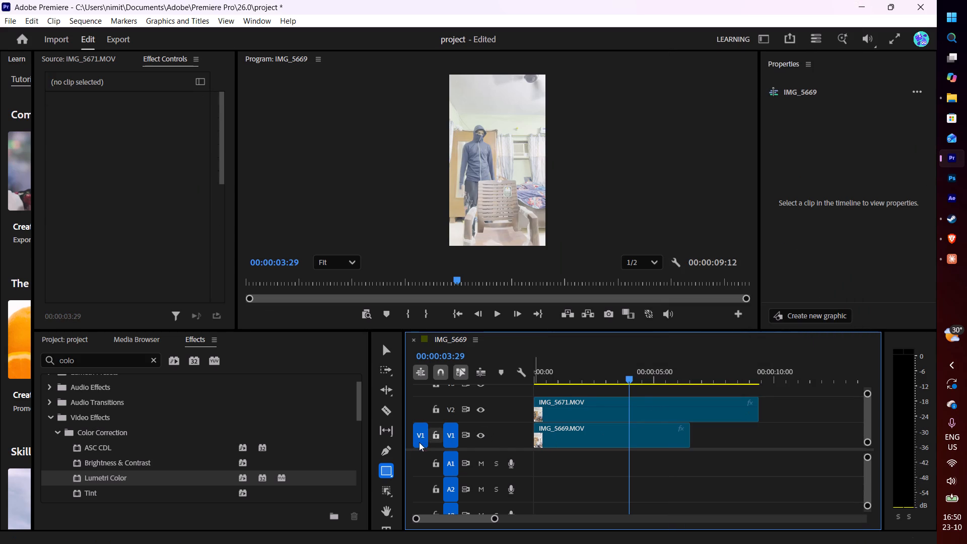
Widen the tool strip beside the timeline so its tools are arranged in three columns.
scroll(386, 494, "down", 4)
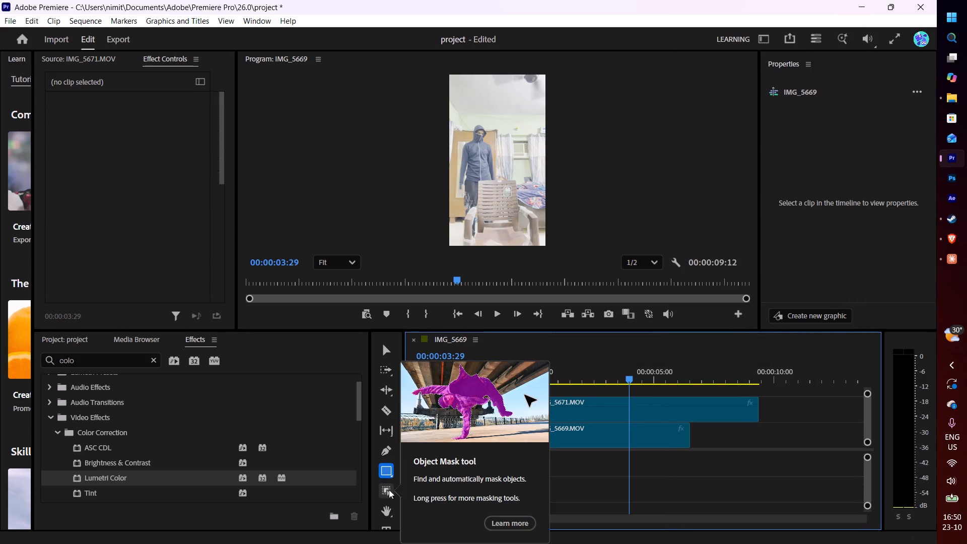
left_click_drag(403, 413, 463, 404)
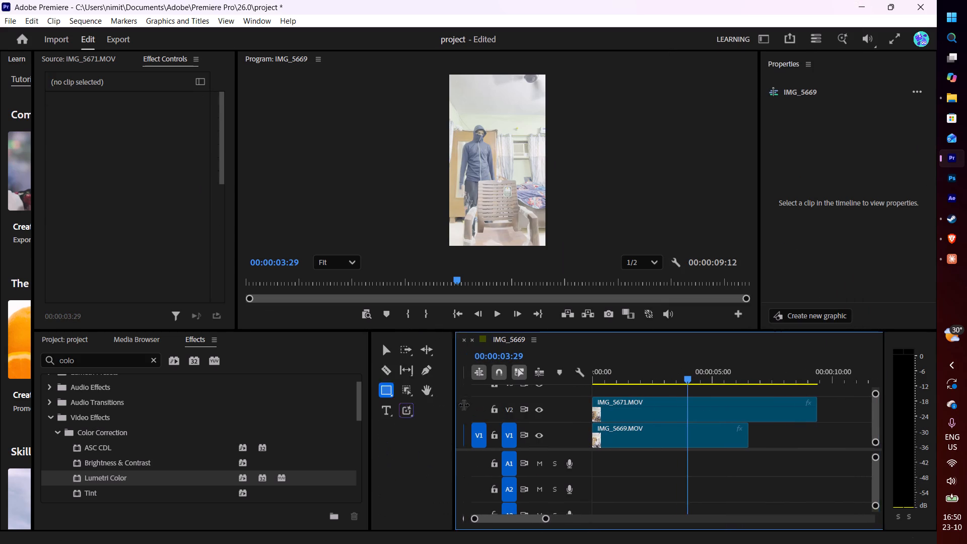
left_click_drag(463, 404, 448, 409)
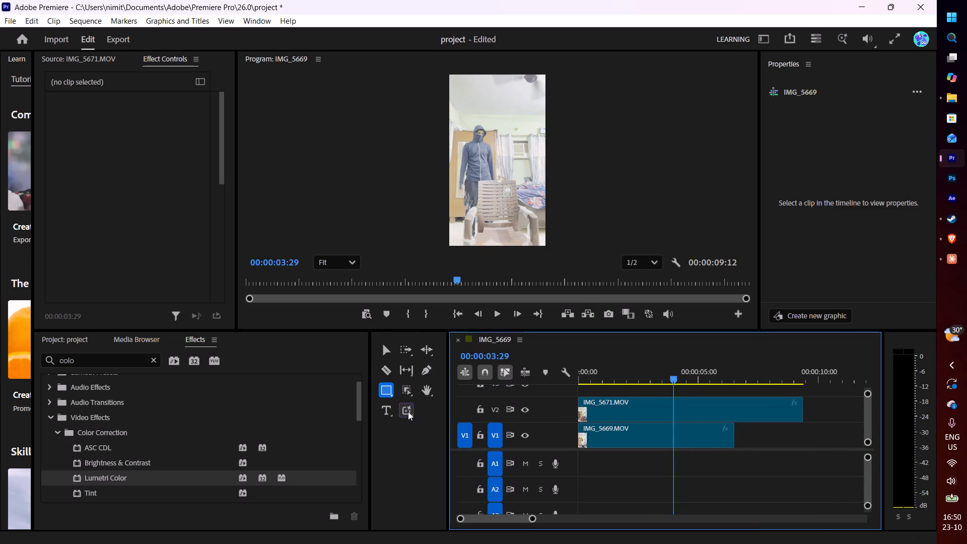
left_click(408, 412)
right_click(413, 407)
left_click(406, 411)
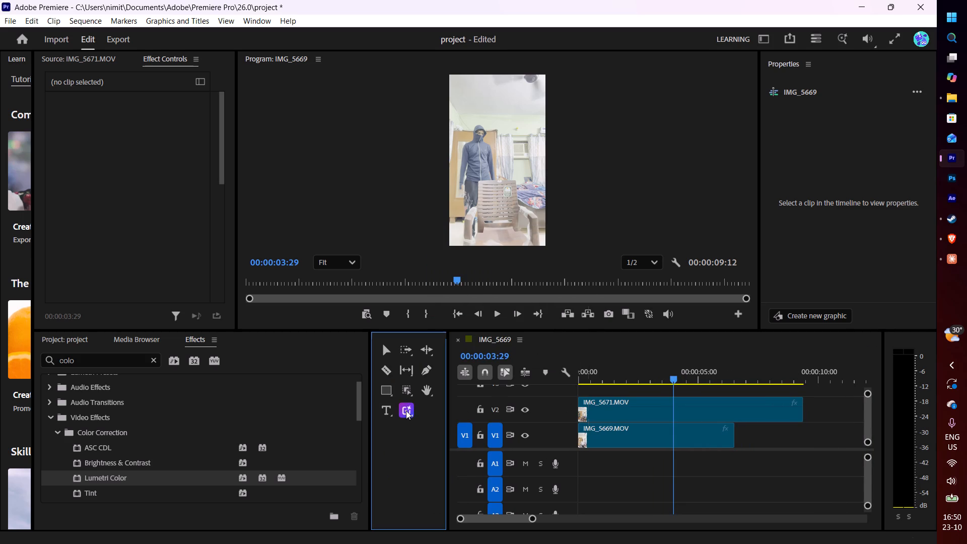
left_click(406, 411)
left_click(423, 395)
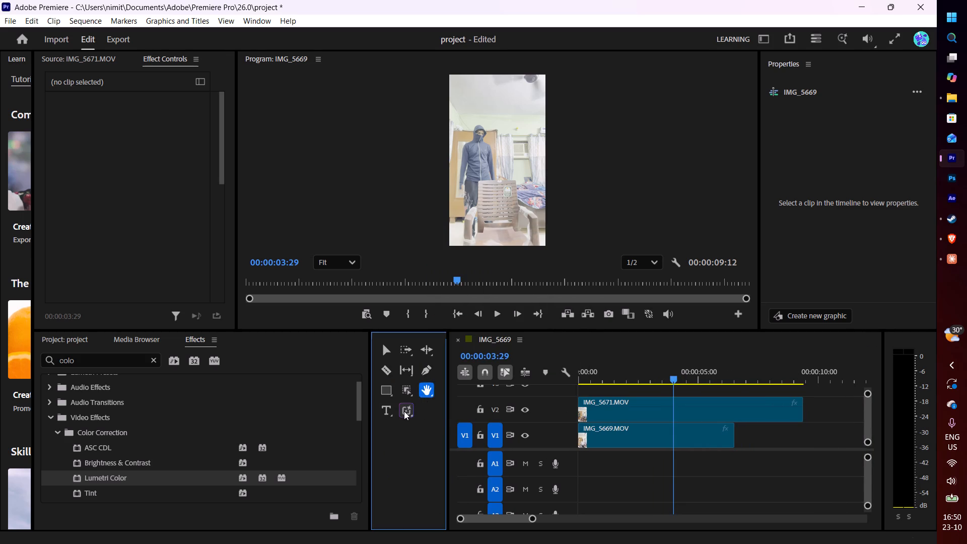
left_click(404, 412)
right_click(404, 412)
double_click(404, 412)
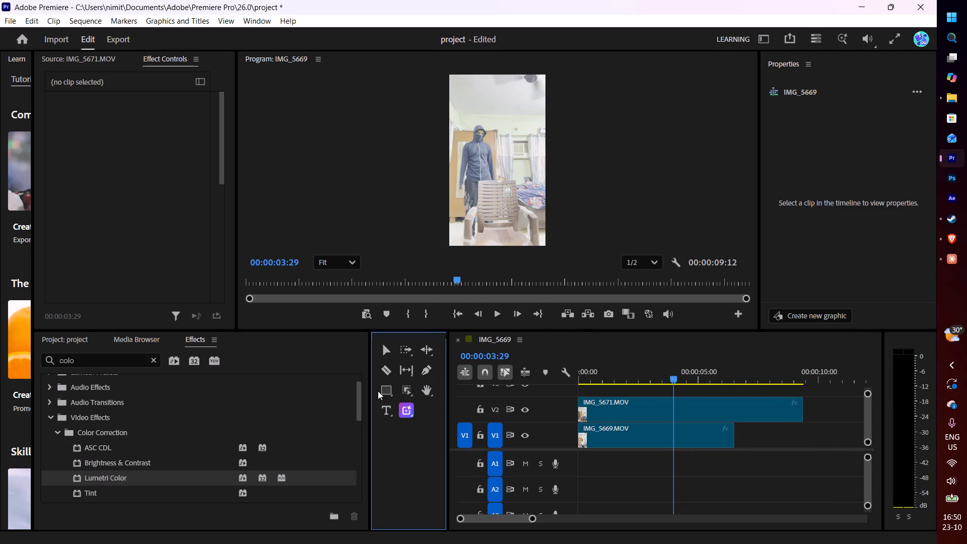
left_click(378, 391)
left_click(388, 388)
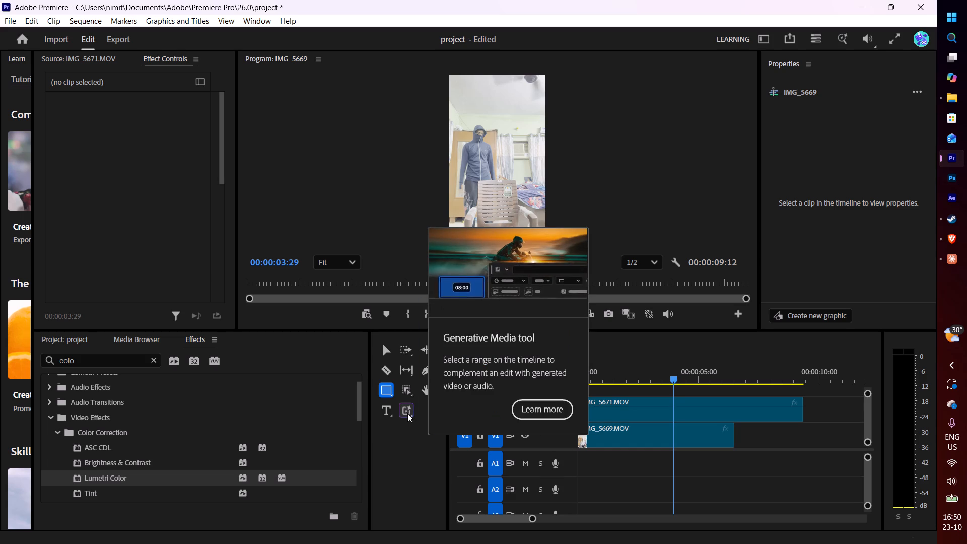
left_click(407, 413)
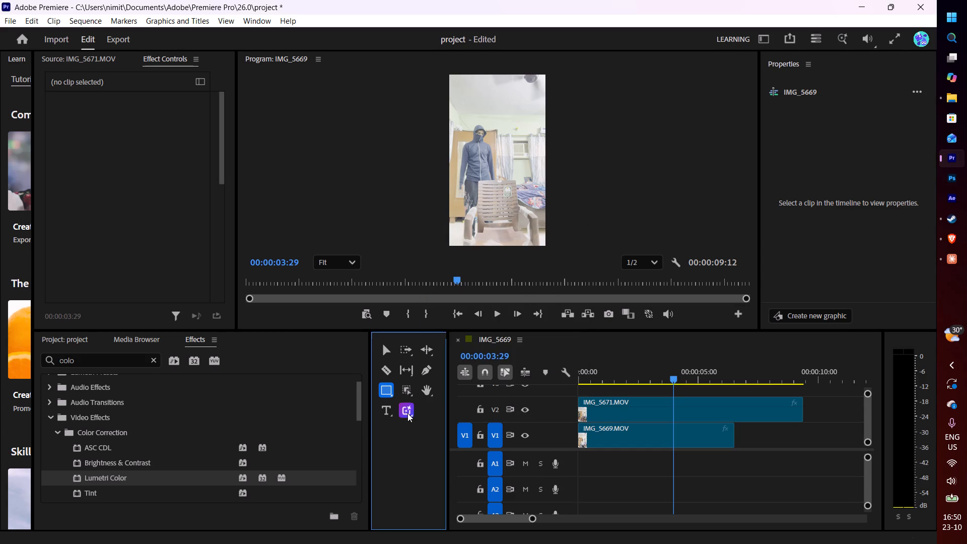
Select IMG_5671.MOV on V2 with the Object Mask tool active.
left_click(403, 388)
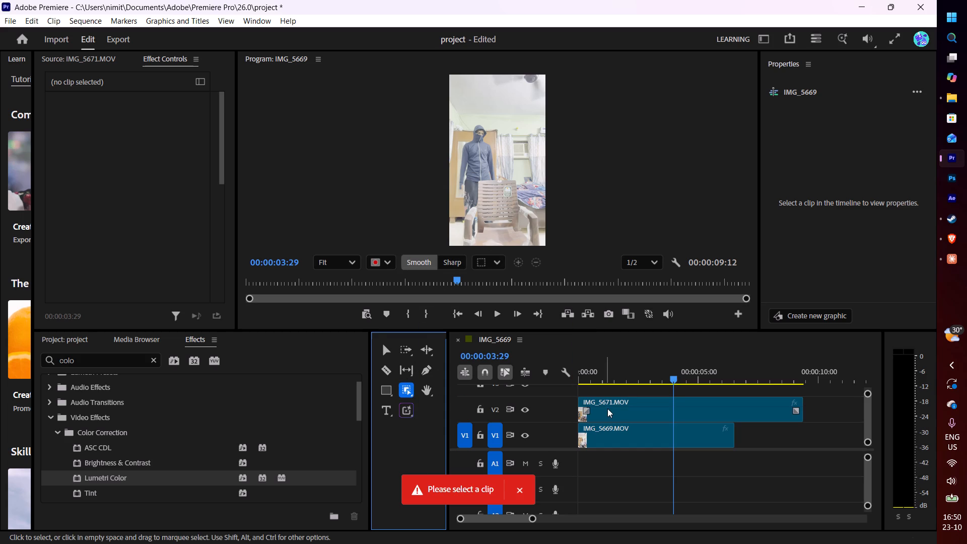
left_click(607, 409)
left_click(406, 391)
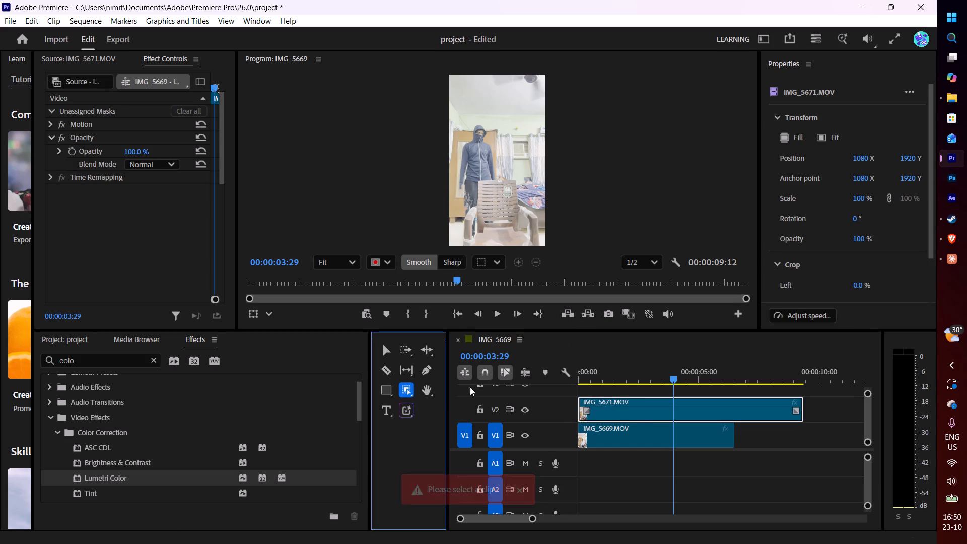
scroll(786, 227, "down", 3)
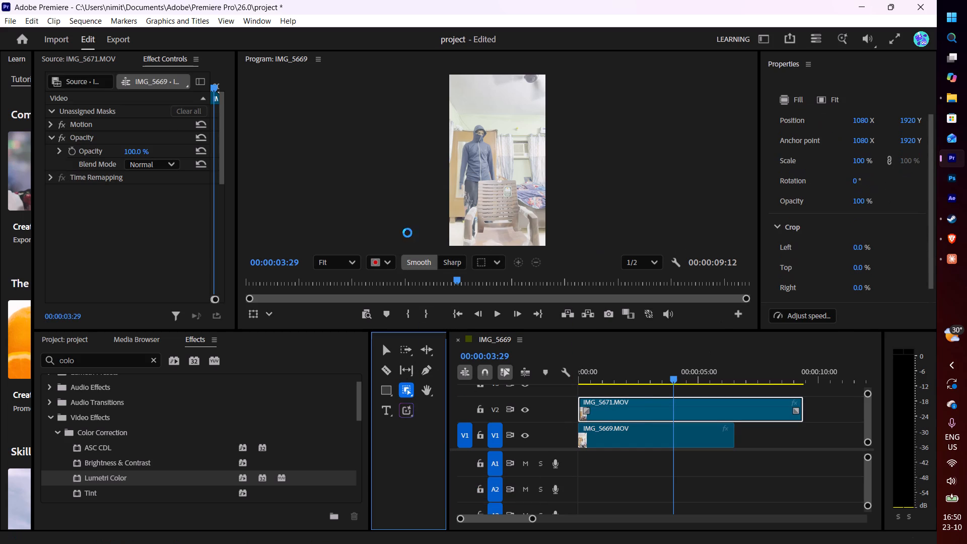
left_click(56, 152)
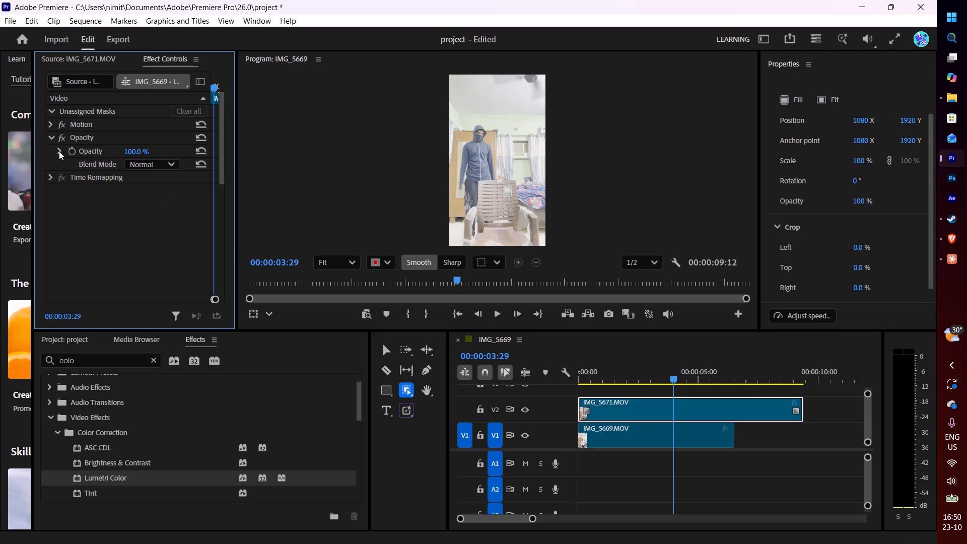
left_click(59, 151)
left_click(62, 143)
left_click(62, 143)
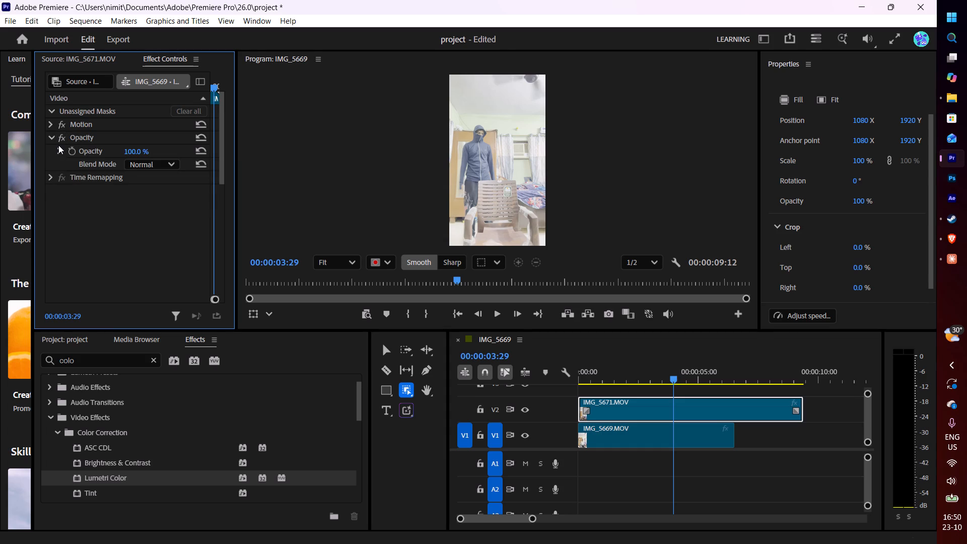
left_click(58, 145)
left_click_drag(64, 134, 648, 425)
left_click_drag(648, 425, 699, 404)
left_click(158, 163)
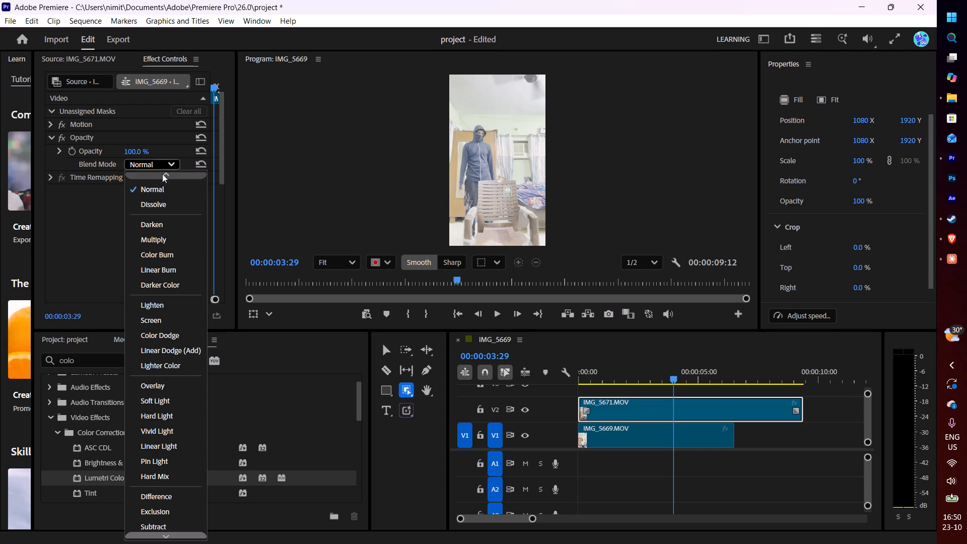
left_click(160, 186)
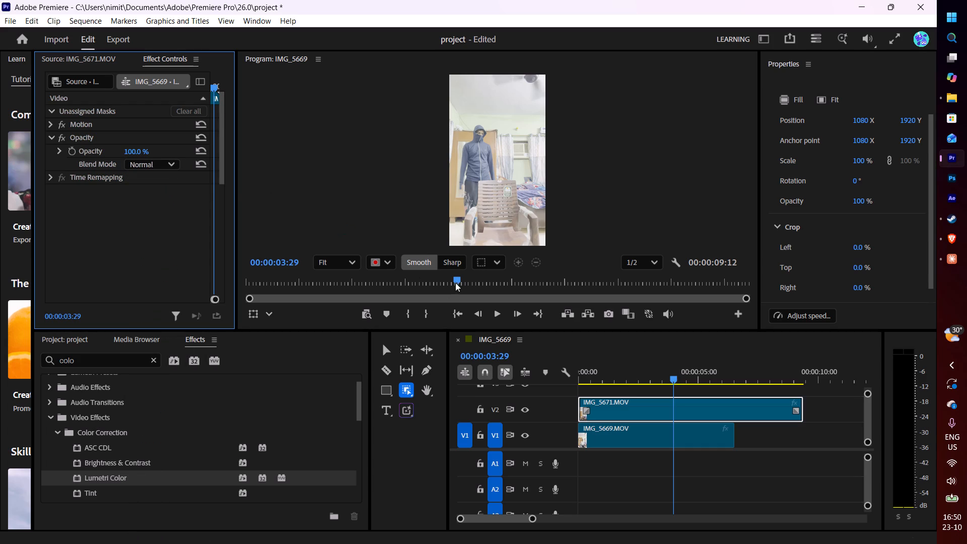
Return the playhead to 00:00:00:00 and mask the person at the frame's edge in IMG_5671.MOV with the Object Mask tool.
left_click_drag(455, 282, 352, 290)
left_click_drag(350, 281, 350, 281)
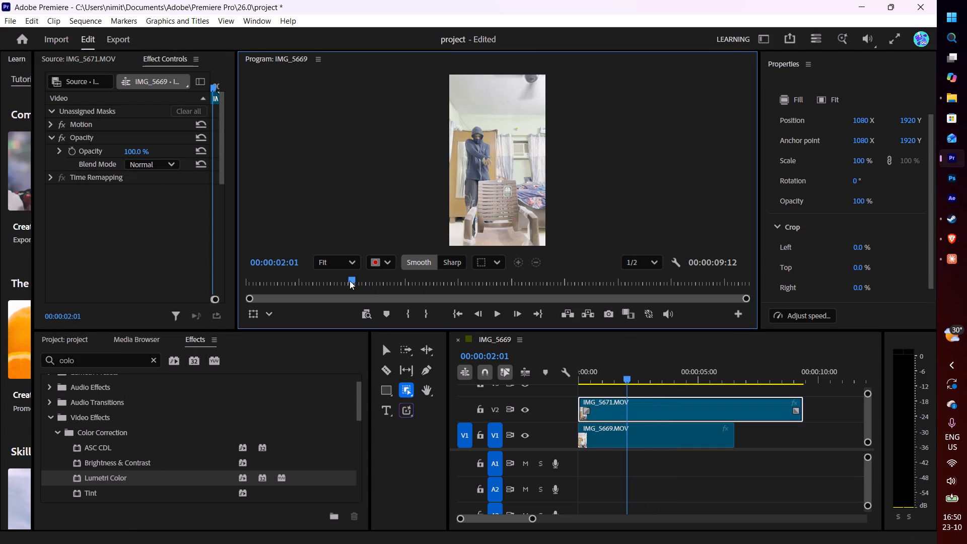
left_click_drag(350, 281, 219, 292)
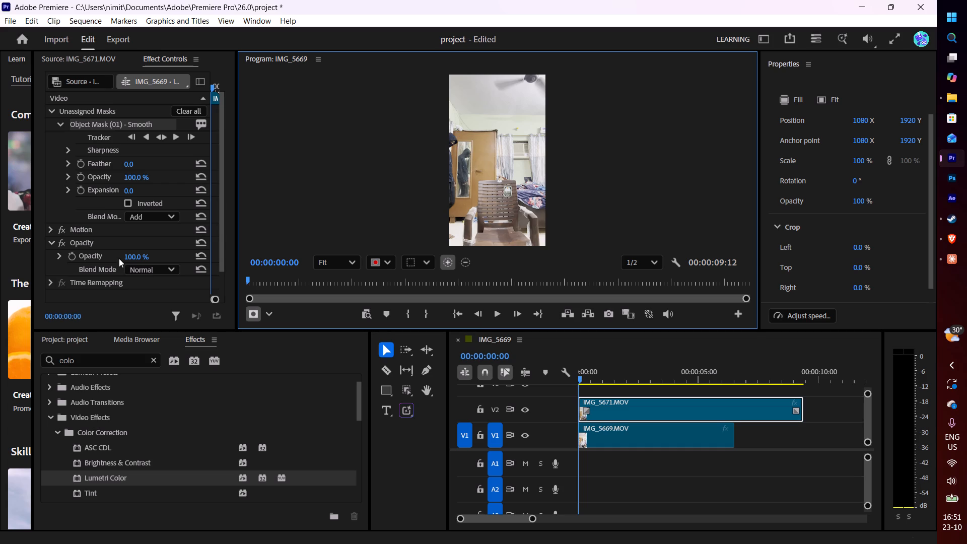
scroll(68, 238, "up", 1)
scroll(68, 238, "down", 4)
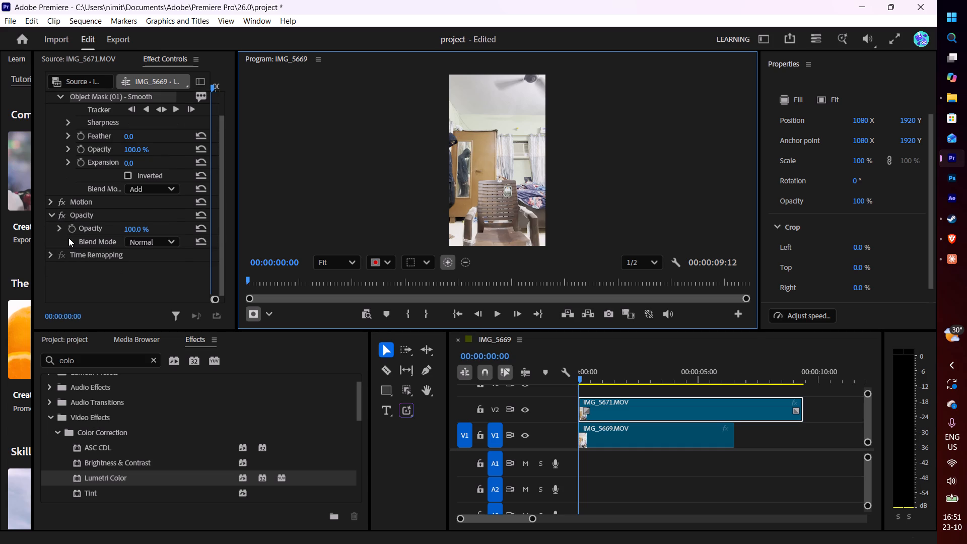
scroll(68, 238, "up", 4)
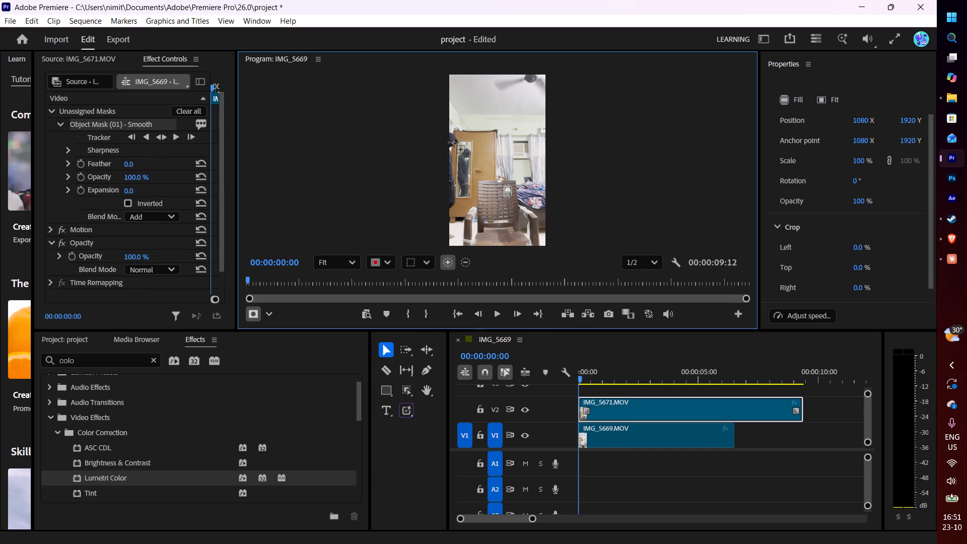
left_click(408, 387)
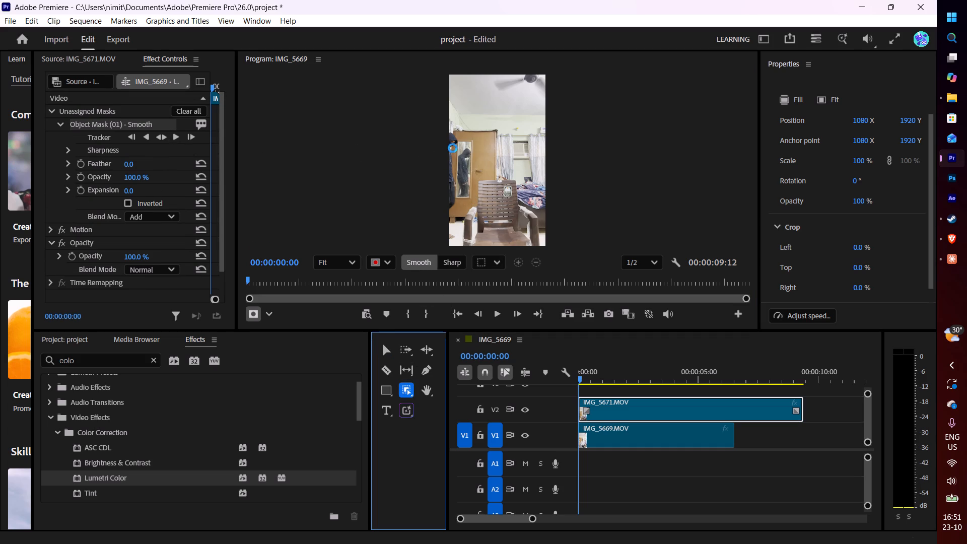
left_click(453, 141)
double_click(453, 141)
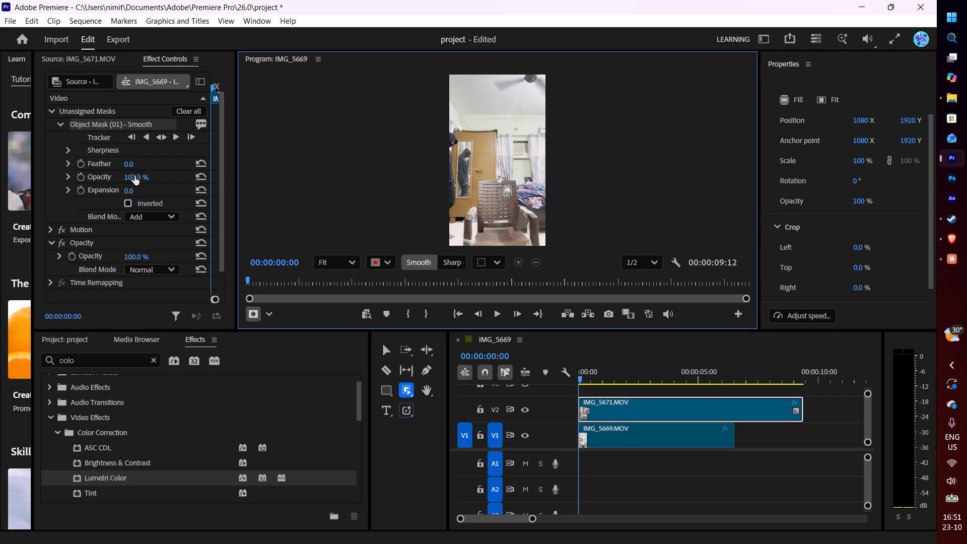
Track the object mask forward from the sequence start and stop the tracking at 00:00:00:23.
left_click(173, 135)
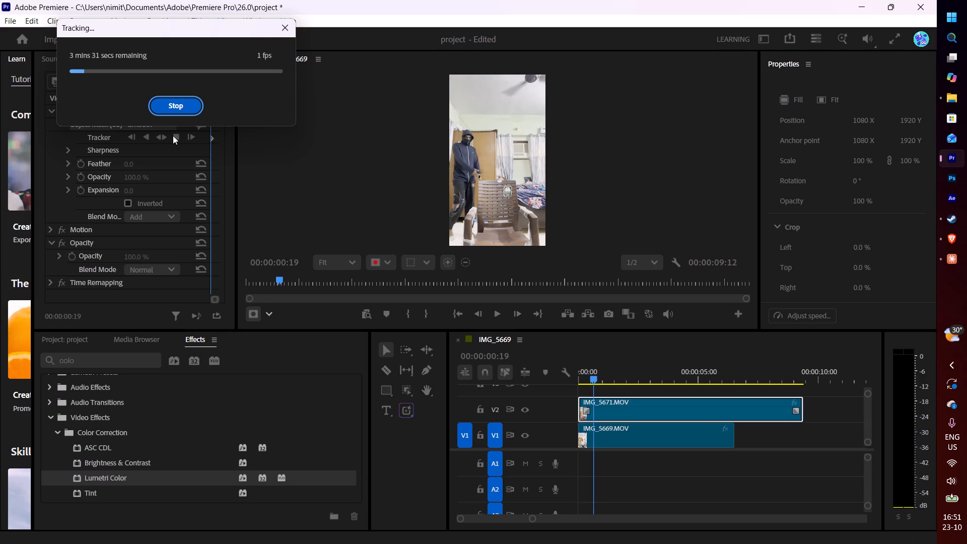
left_click(190, 107)
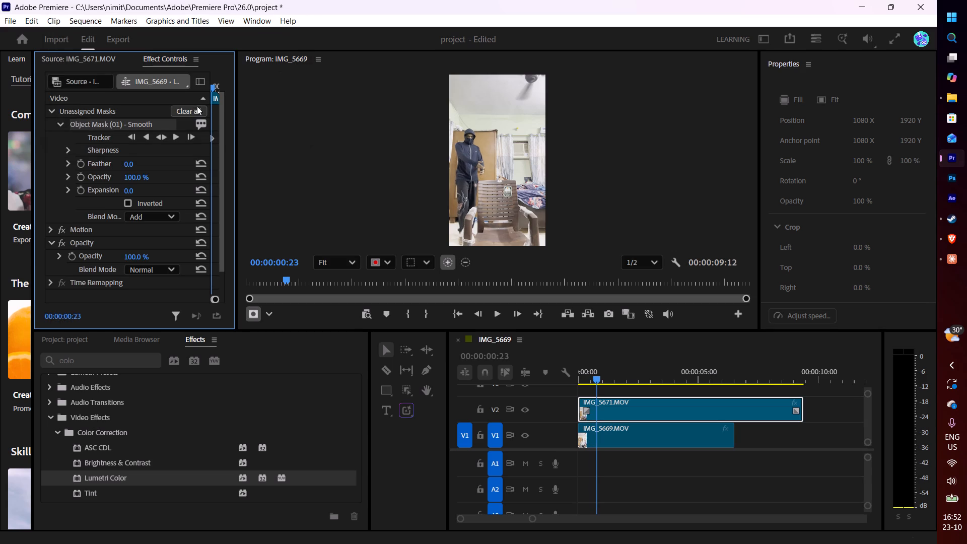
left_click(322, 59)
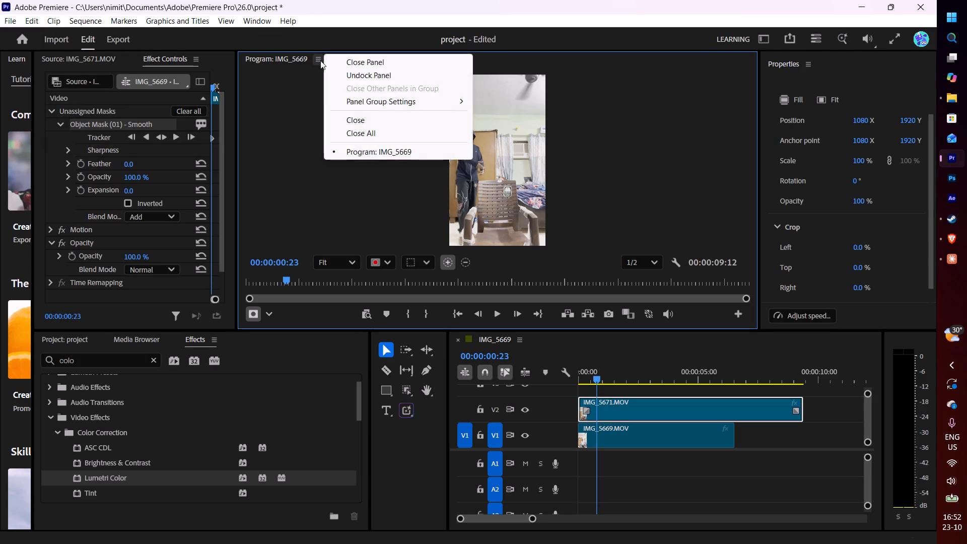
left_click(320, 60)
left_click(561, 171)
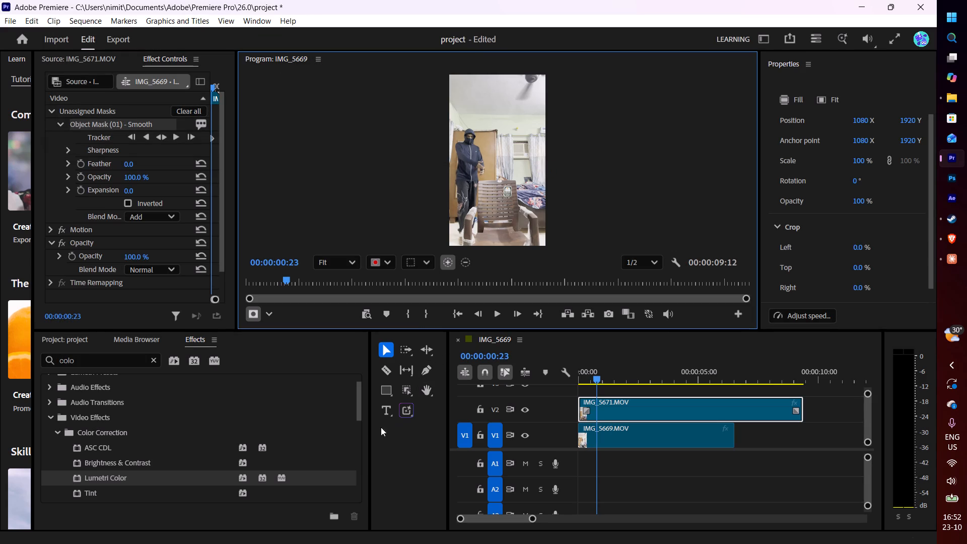
Select the IMG_5669 sequence in the project, open its sequence settings and set the timebase to 60.00 frames/second.
scroll(215, 421, "up", 4)
left_click(72, 344)
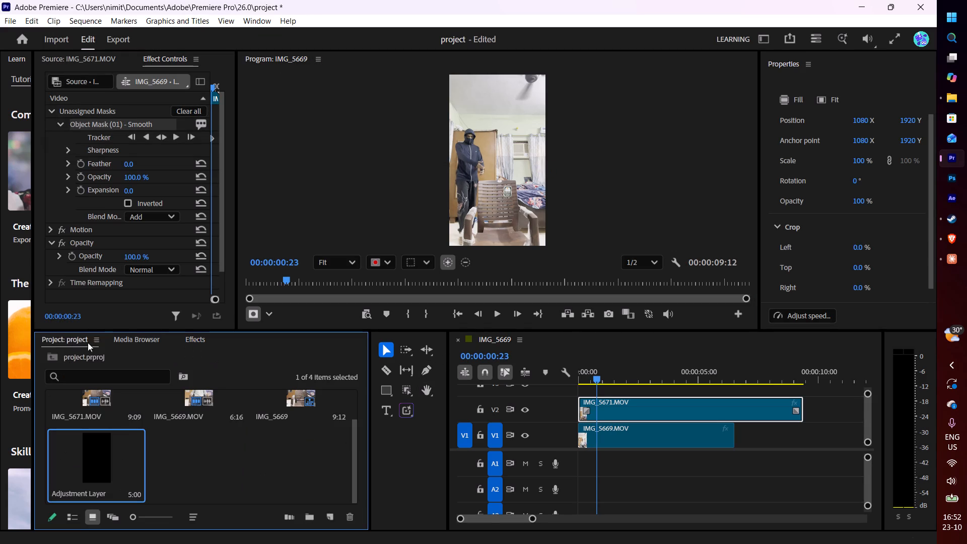
scroll(128, 430, "up", 4)
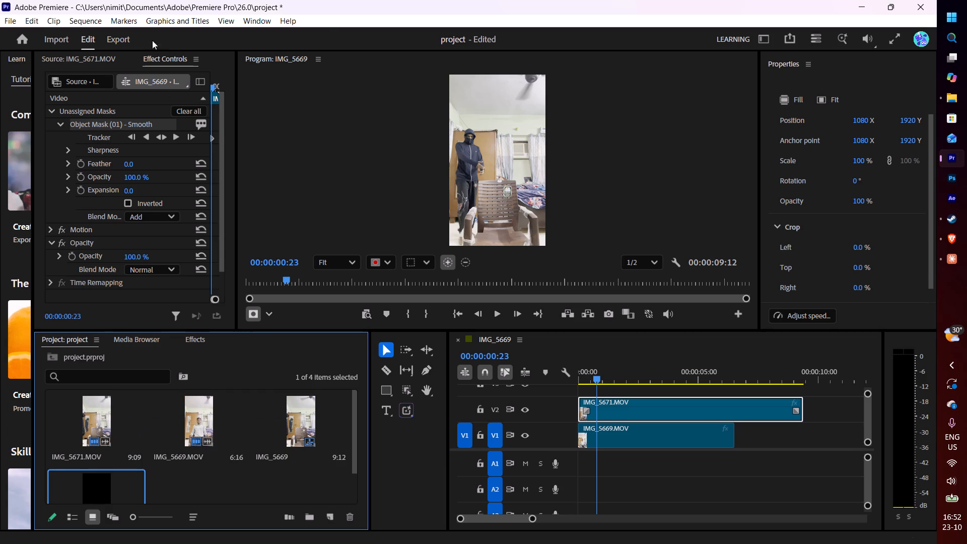
left_click(88, 24)
left_click(179, 34)
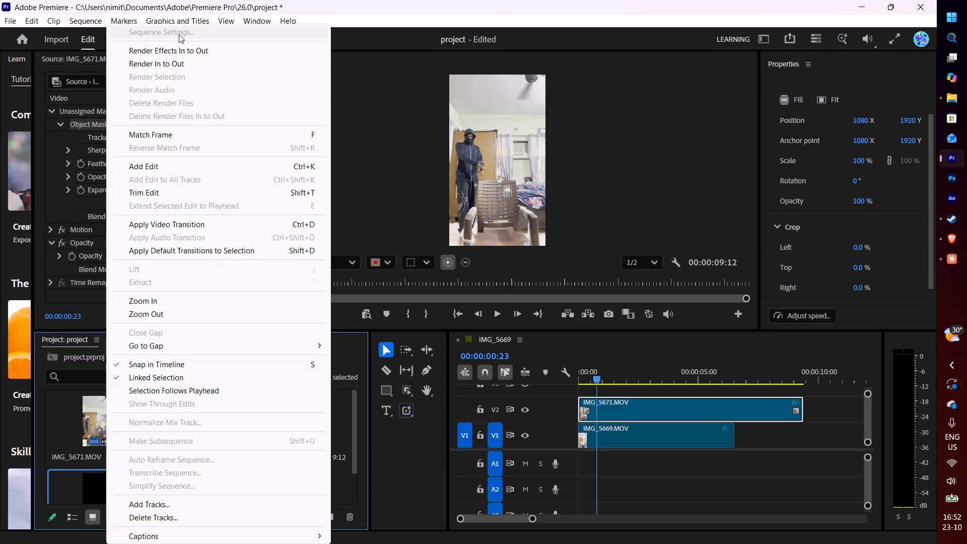
left_click(309, 464)
left_click(346, 453)
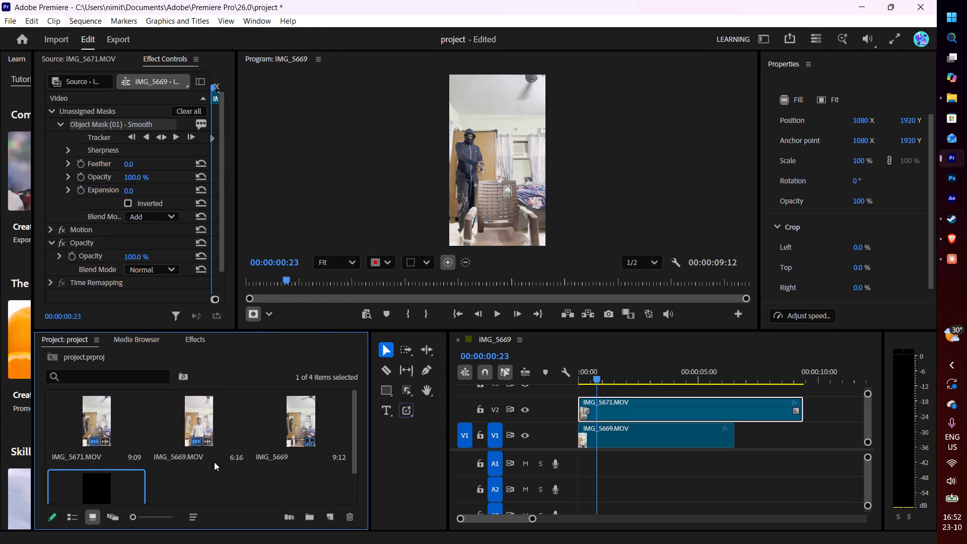
left_click(117, 433)
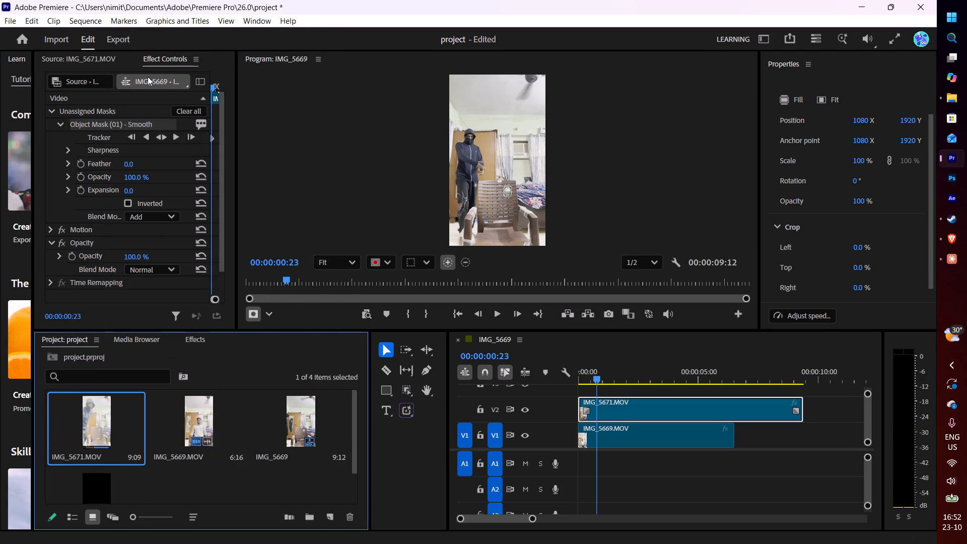
left_click(292, 428)
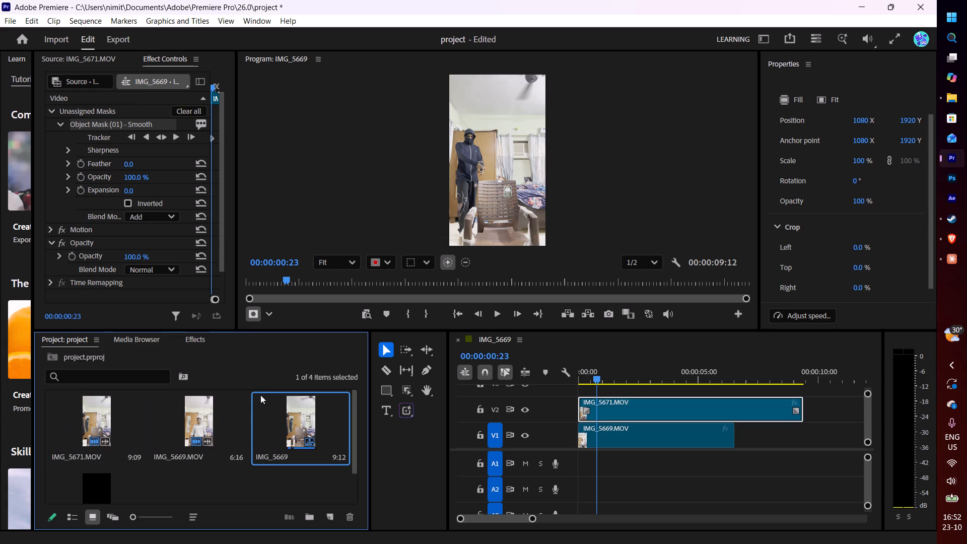
left_click(84, 23)
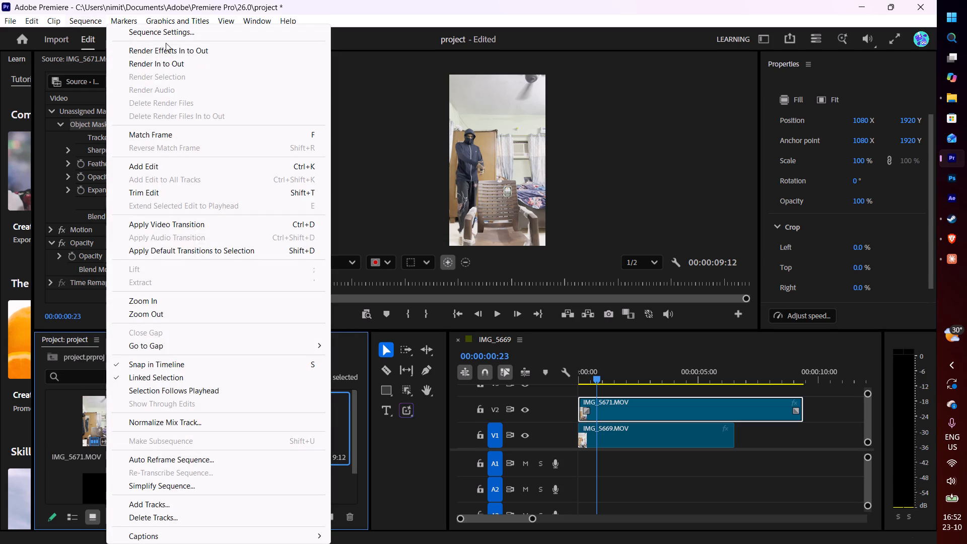
left_click(183, 28)
left_click(496, 102)
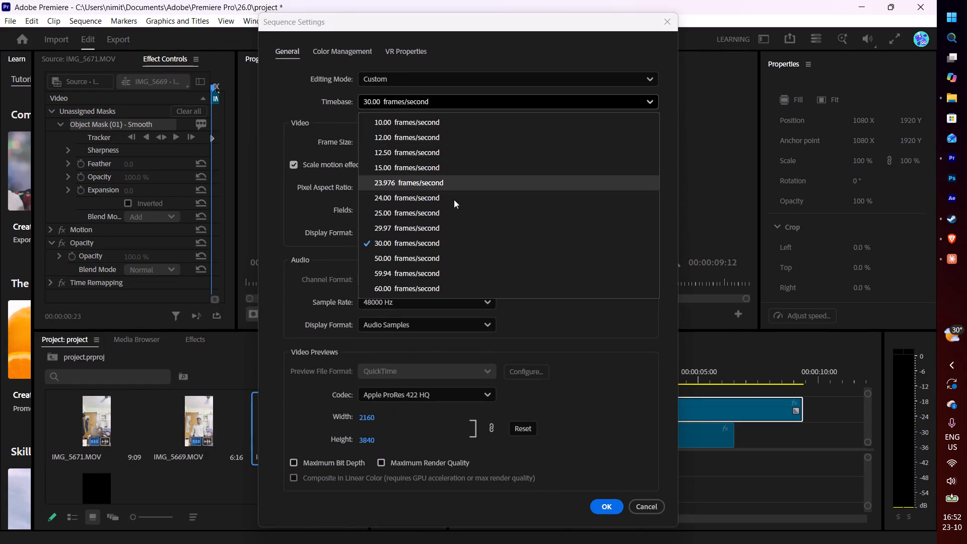
left_click(432, 286)
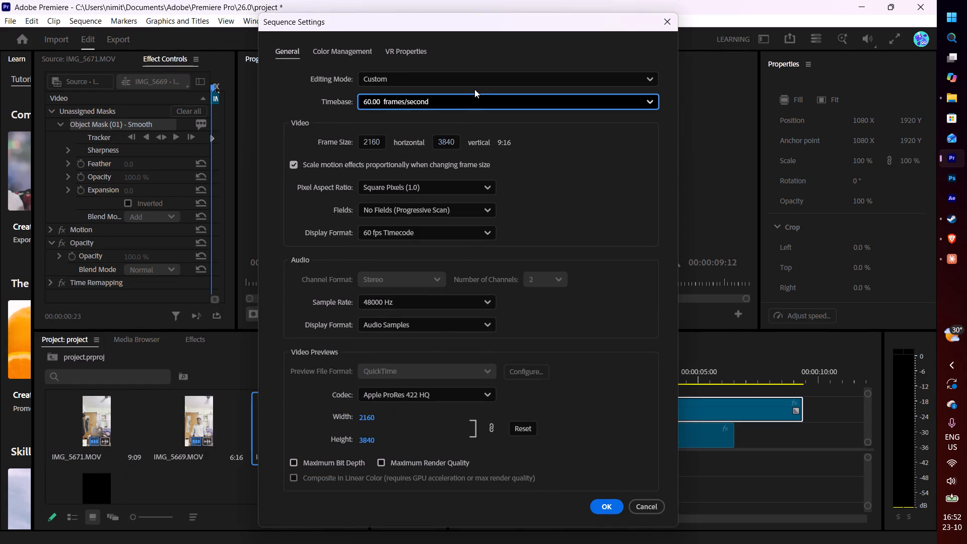
Set the sequence frame size to 1080 horizontal by 1920 vertical and apply the settings, deleting all existing previews.
left_click(483, 82)
left_click(483, 82)
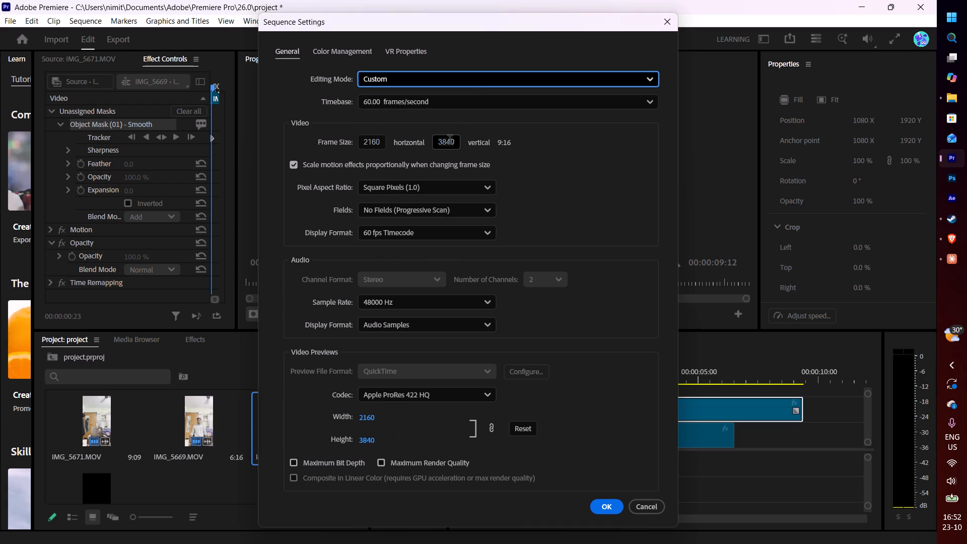
left_click_drag(385, 141, 352, 146)
left_click_drag(379, 141, 351, 147)
key("BackSpace")
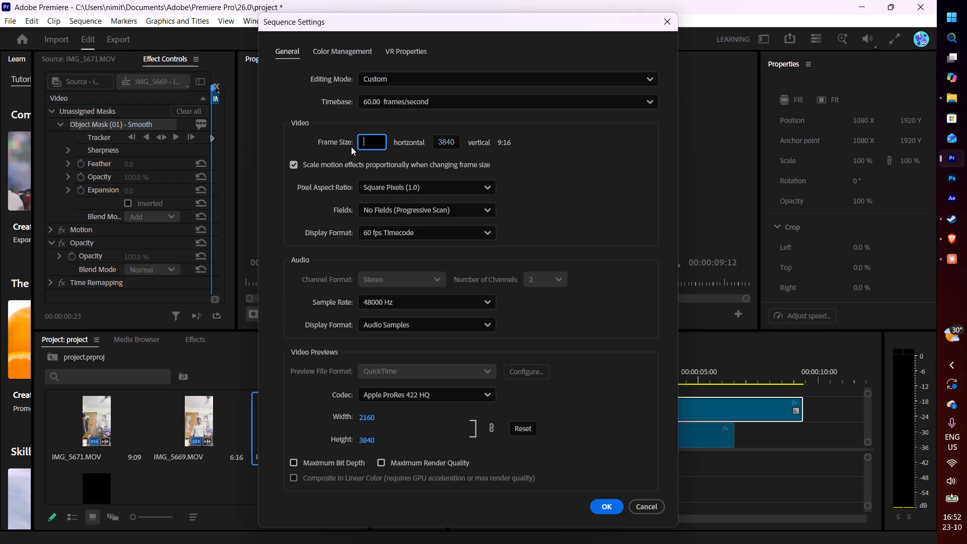
type("1080")
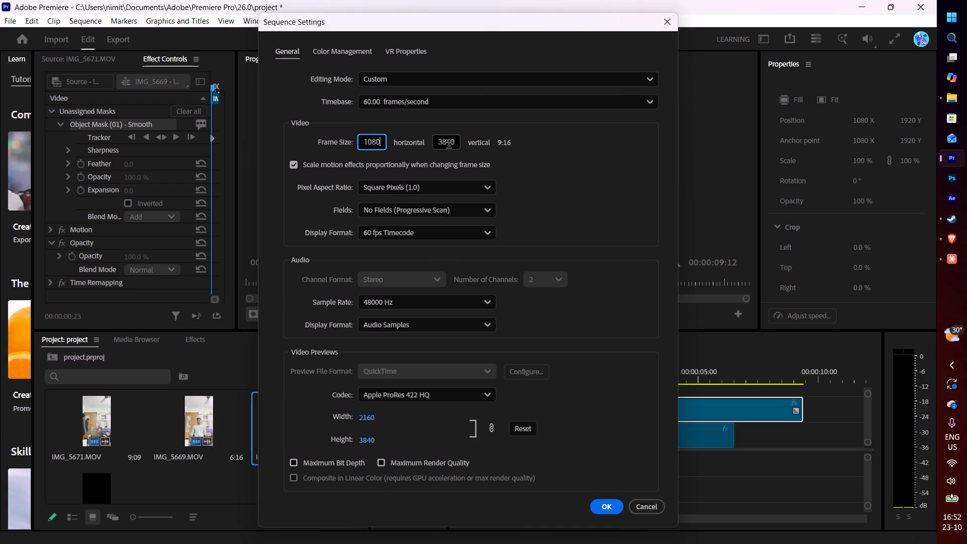
left_click(449, 145)
left_click_drag(454, 144, 432, 148)
key("BackSpace")
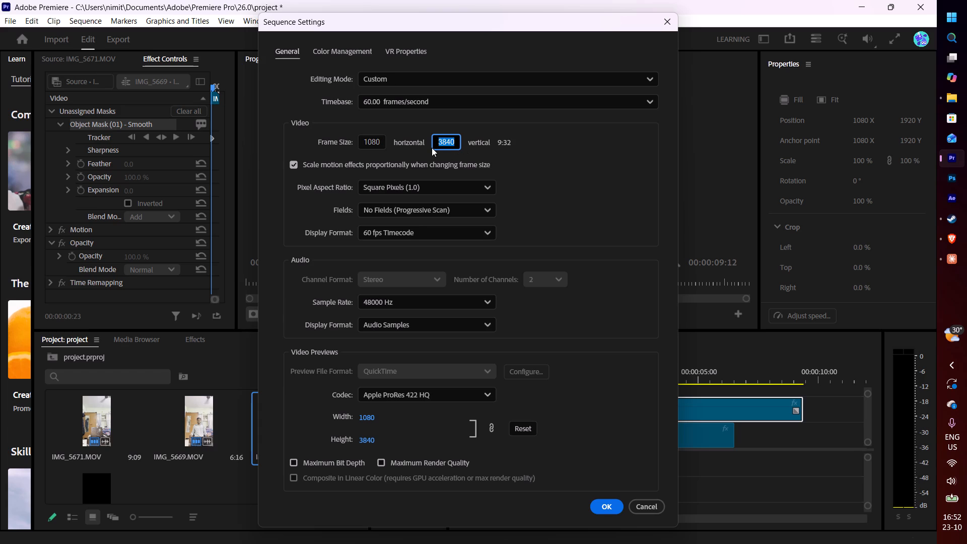
type("1920")
left_click(614, 168)
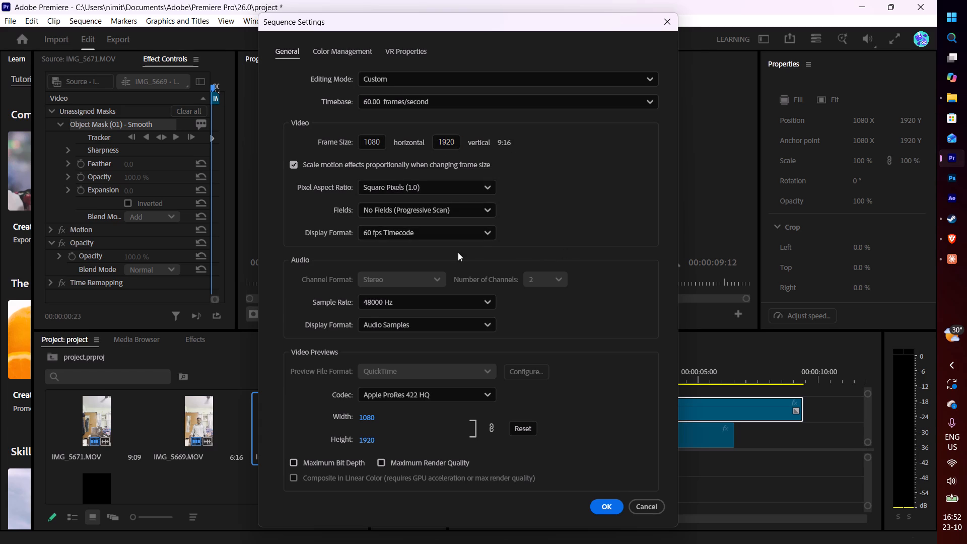
left_click(610, 507)
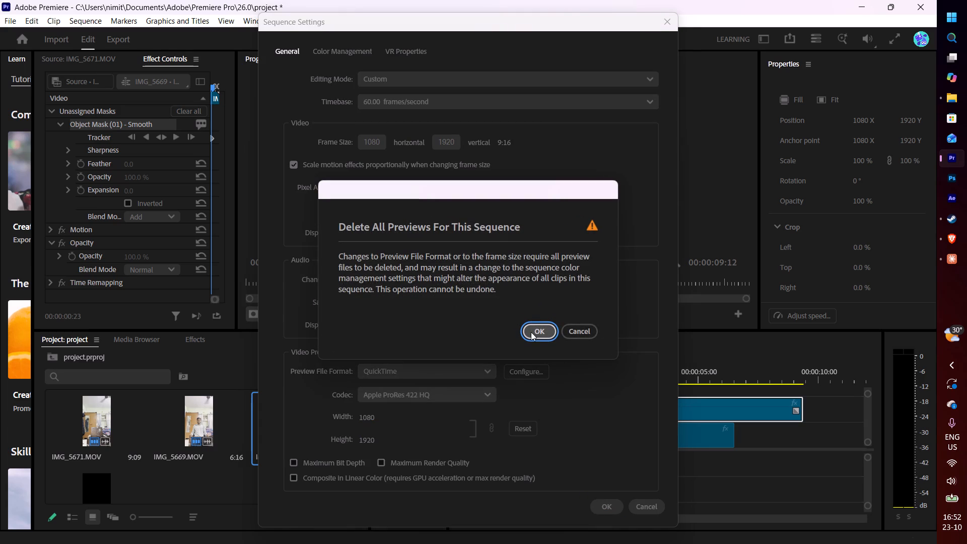
left_click(531, 332)
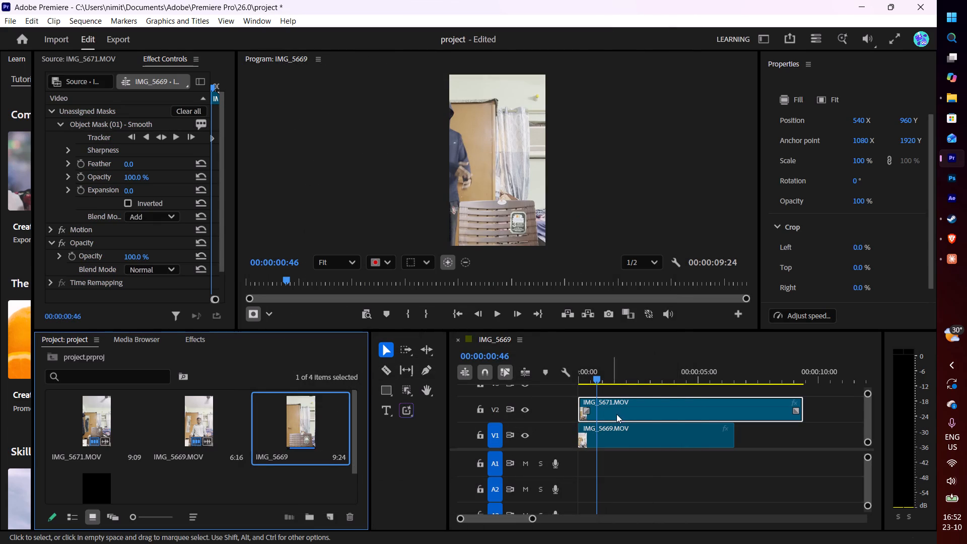
Play the IMG_5669 sequence from its start to the end to review the masked vertical framing.
left_click(452, 316)
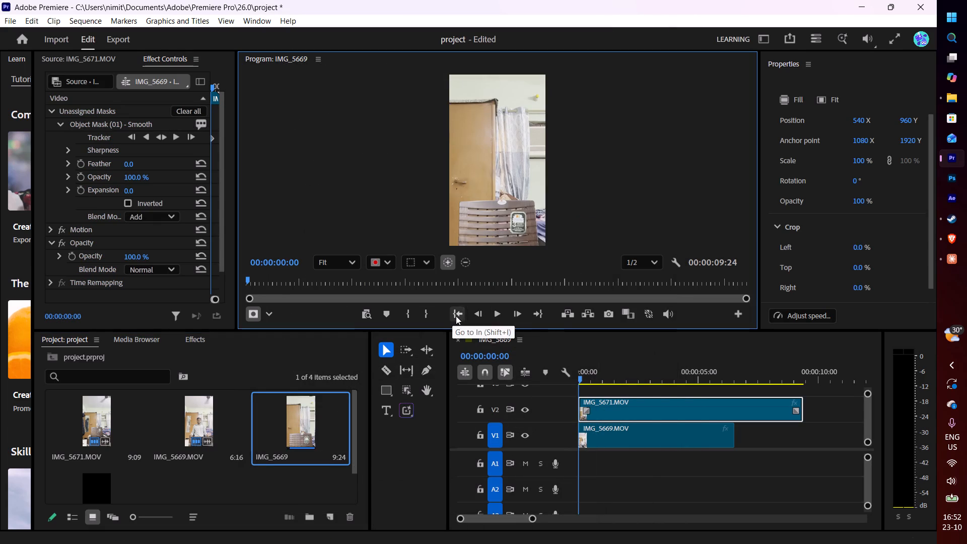
left_click(491, 310)
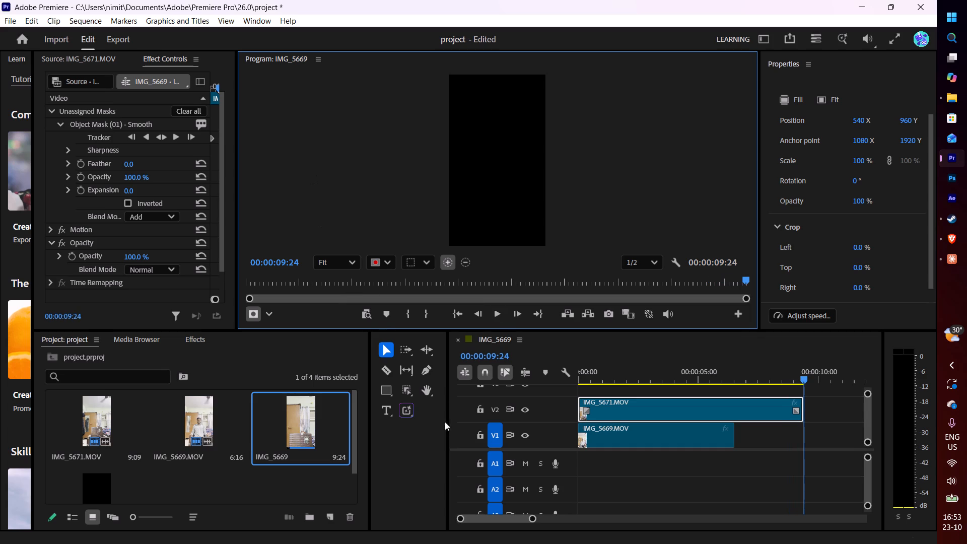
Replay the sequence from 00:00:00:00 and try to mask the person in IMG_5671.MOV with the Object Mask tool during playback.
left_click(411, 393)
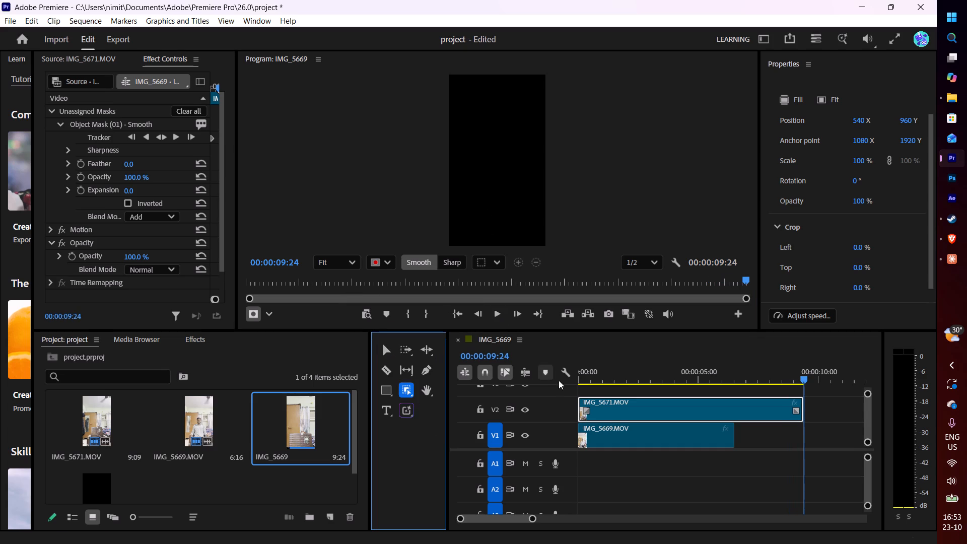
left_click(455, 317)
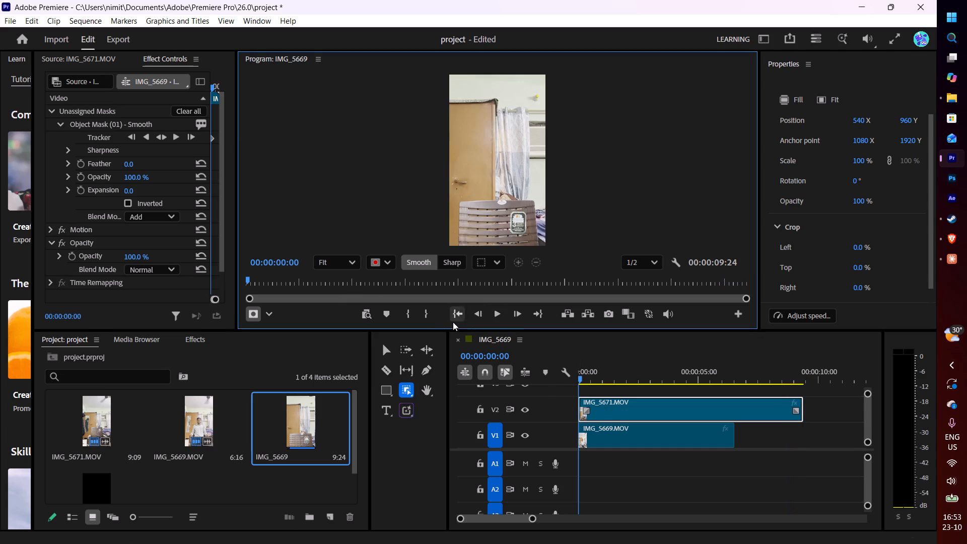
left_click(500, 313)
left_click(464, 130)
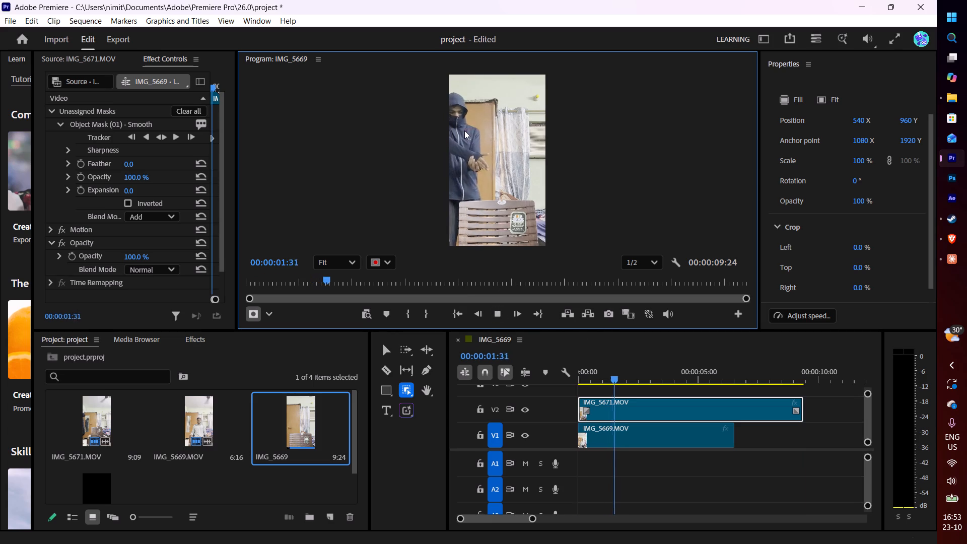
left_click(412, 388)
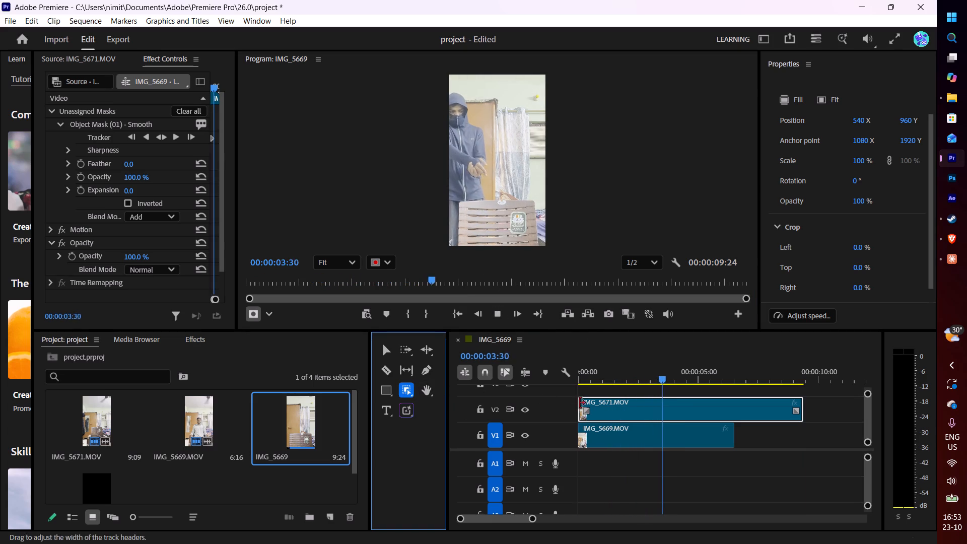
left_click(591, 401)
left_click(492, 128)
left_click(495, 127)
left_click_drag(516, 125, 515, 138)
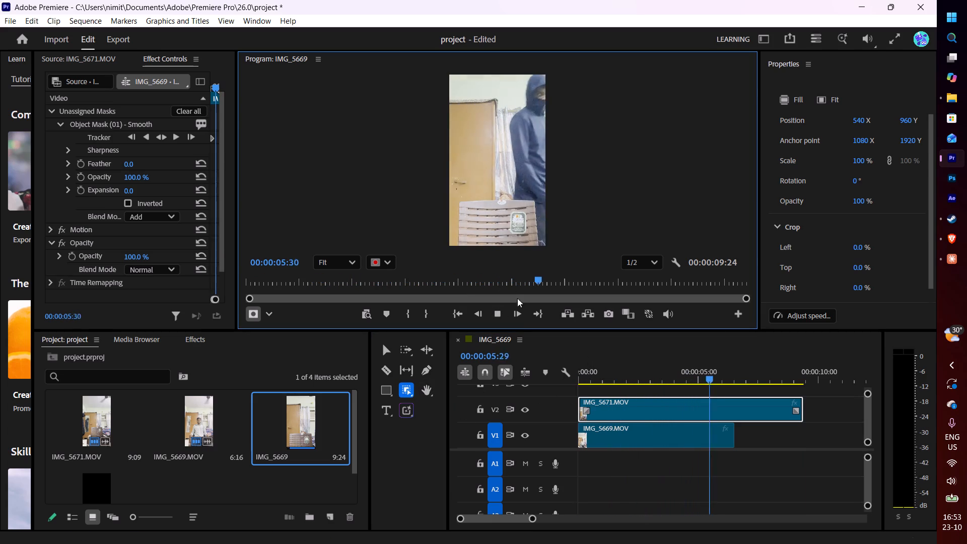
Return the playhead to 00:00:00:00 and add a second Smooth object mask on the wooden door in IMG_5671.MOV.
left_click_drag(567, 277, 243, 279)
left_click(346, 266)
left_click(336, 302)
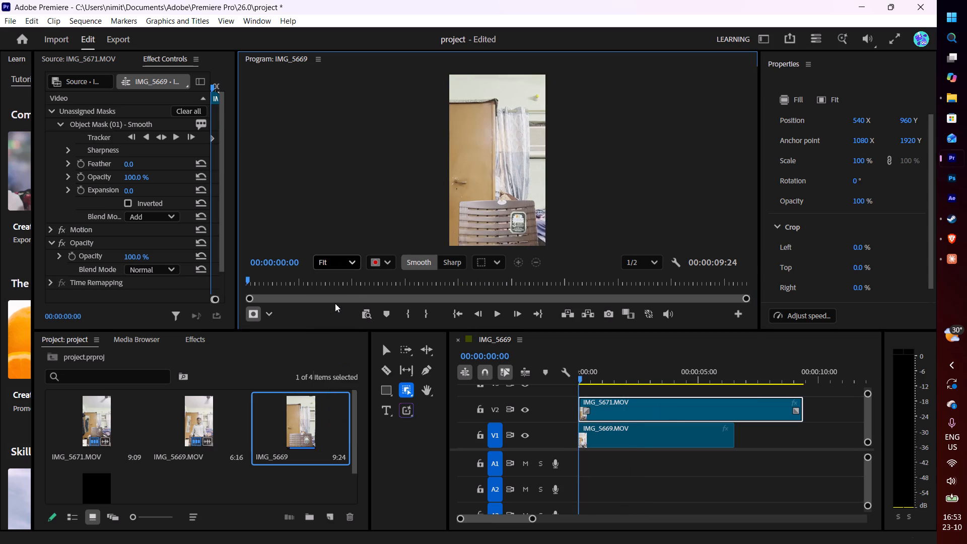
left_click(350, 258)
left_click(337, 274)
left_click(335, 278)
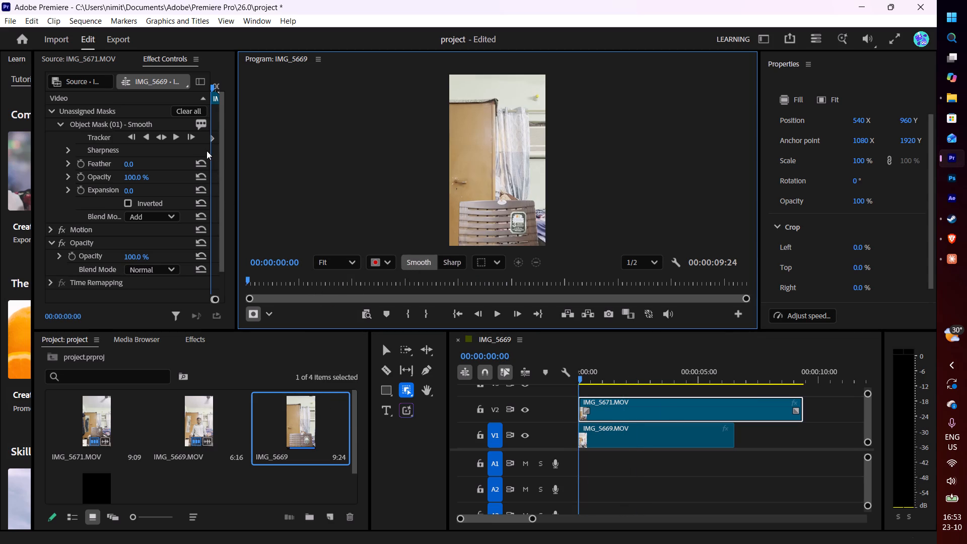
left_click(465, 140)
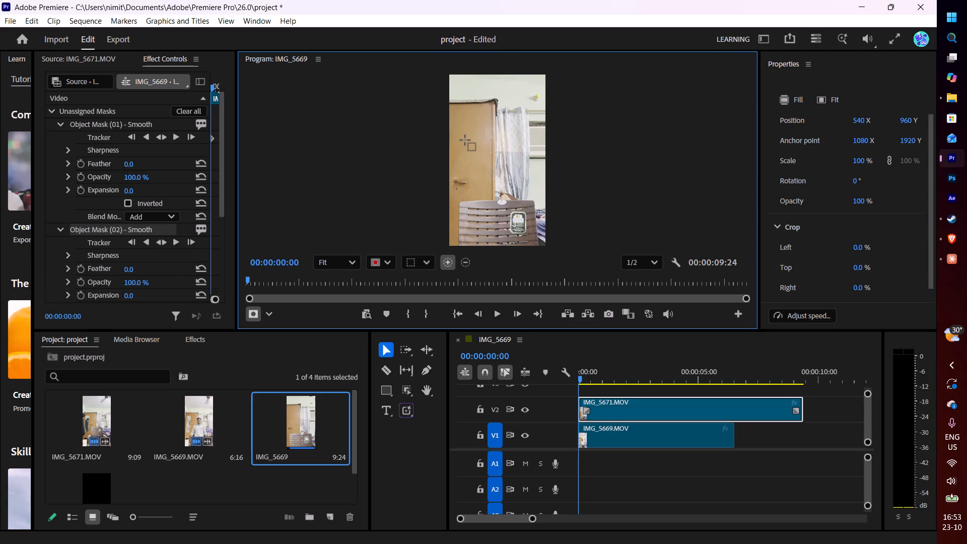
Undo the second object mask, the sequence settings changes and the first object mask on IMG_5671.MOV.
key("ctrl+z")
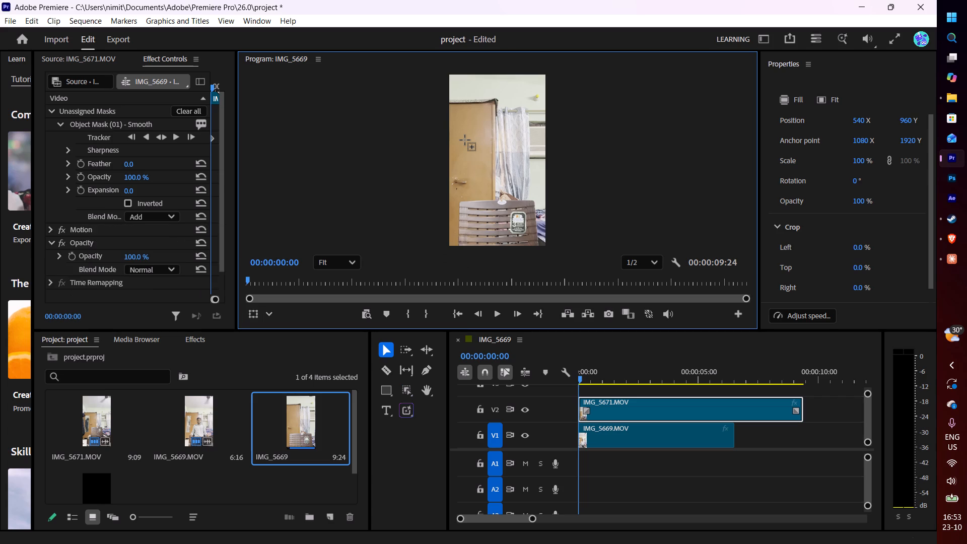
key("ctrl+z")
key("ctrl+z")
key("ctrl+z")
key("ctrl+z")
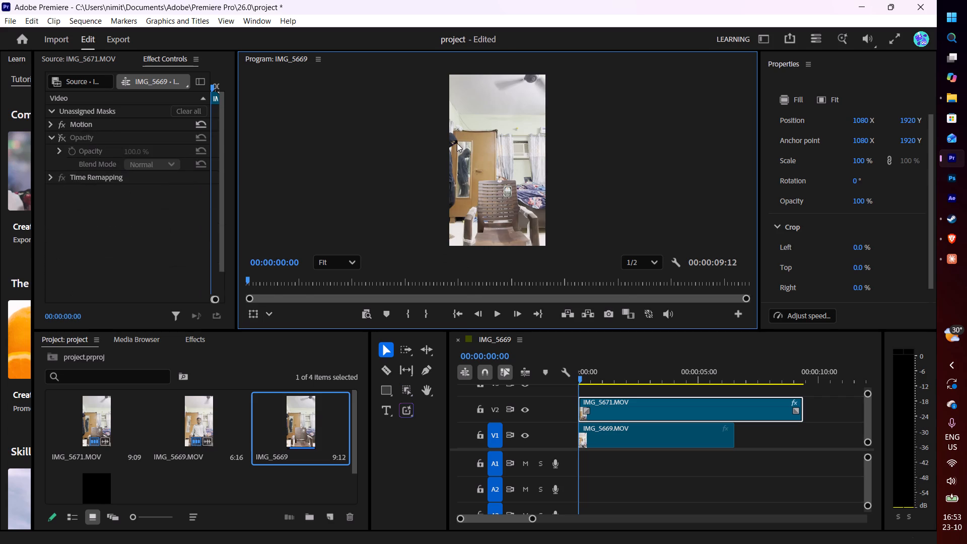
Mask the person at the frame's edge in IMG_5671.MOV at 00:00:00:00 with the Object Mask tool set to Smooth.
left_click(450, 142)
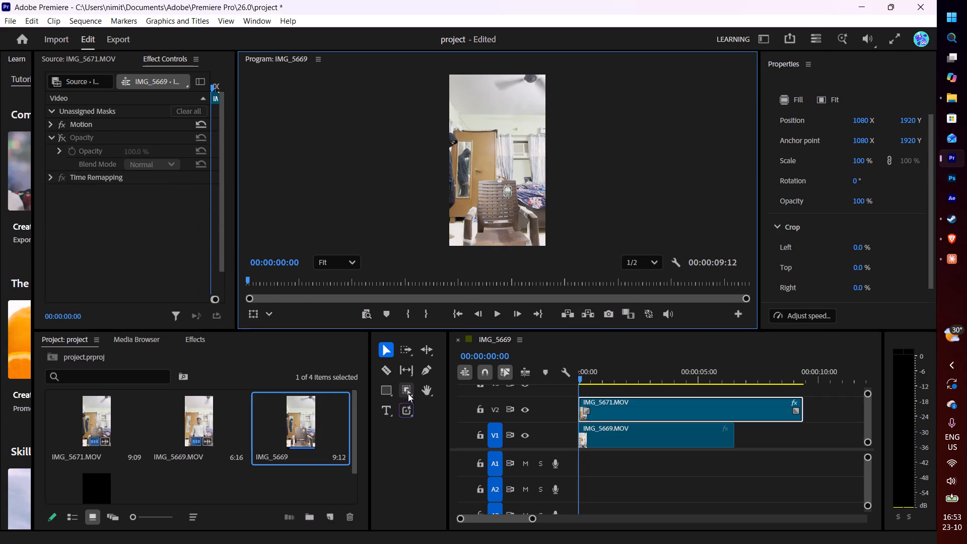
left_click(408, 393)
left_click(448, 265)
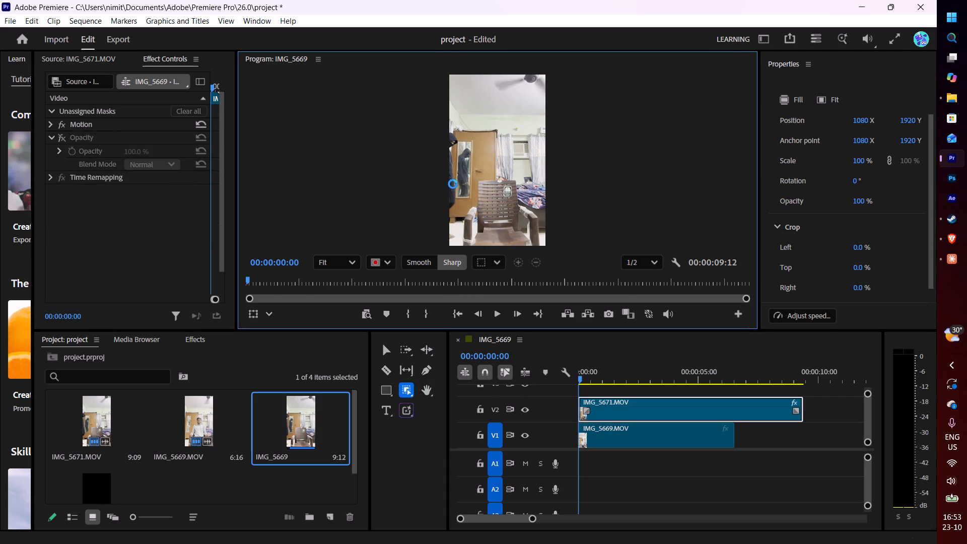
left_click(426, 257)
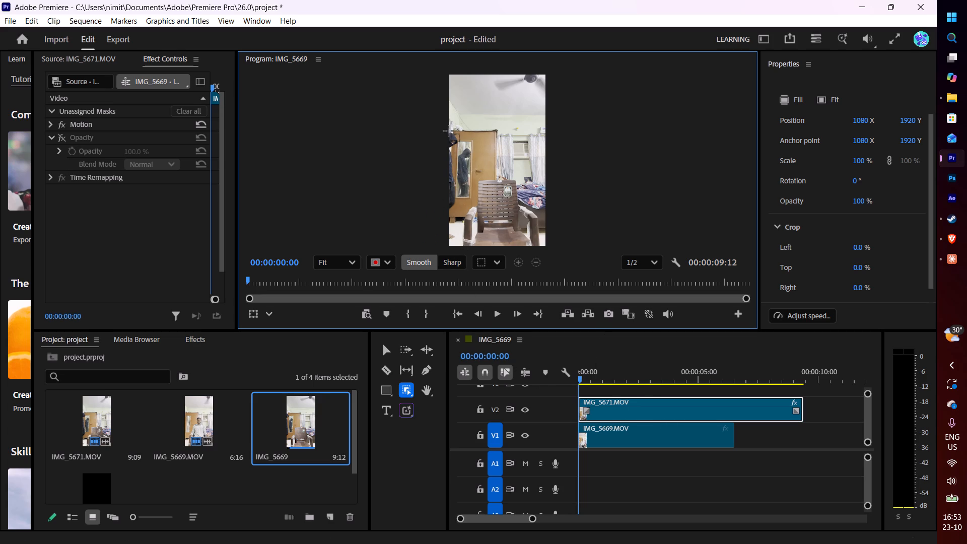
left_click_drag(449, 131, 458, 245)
left_click(922, 9)
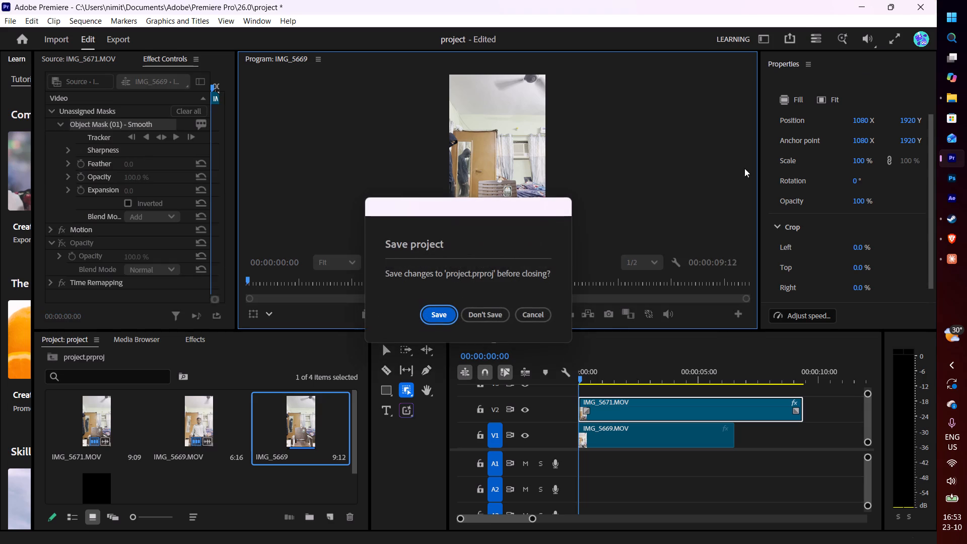